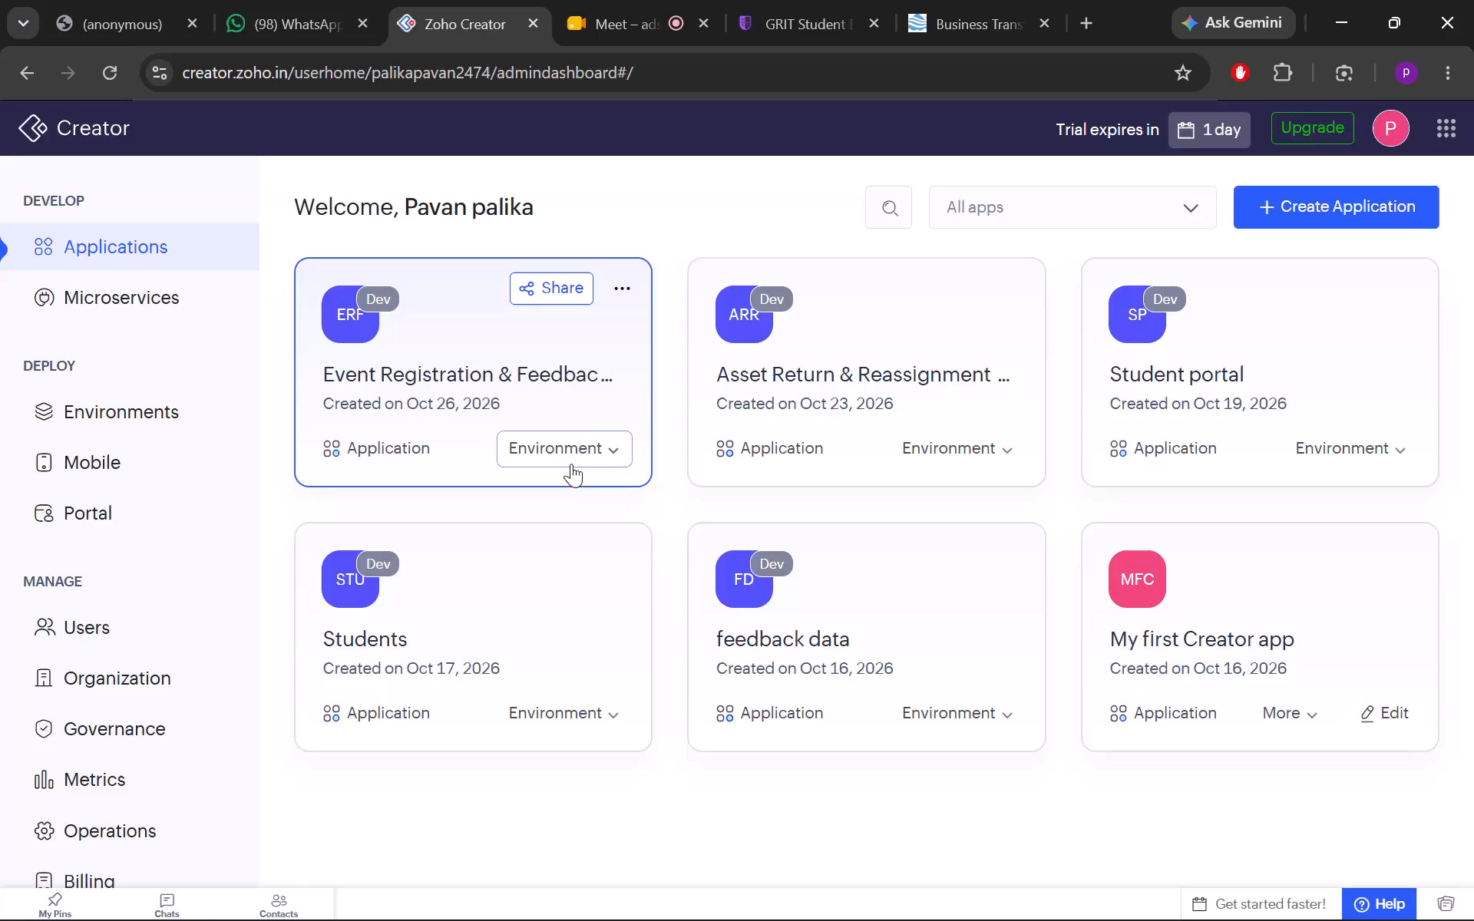
Open the deployment environments overview from the Event Registration & Feedback System application.
left_click(556, 438)
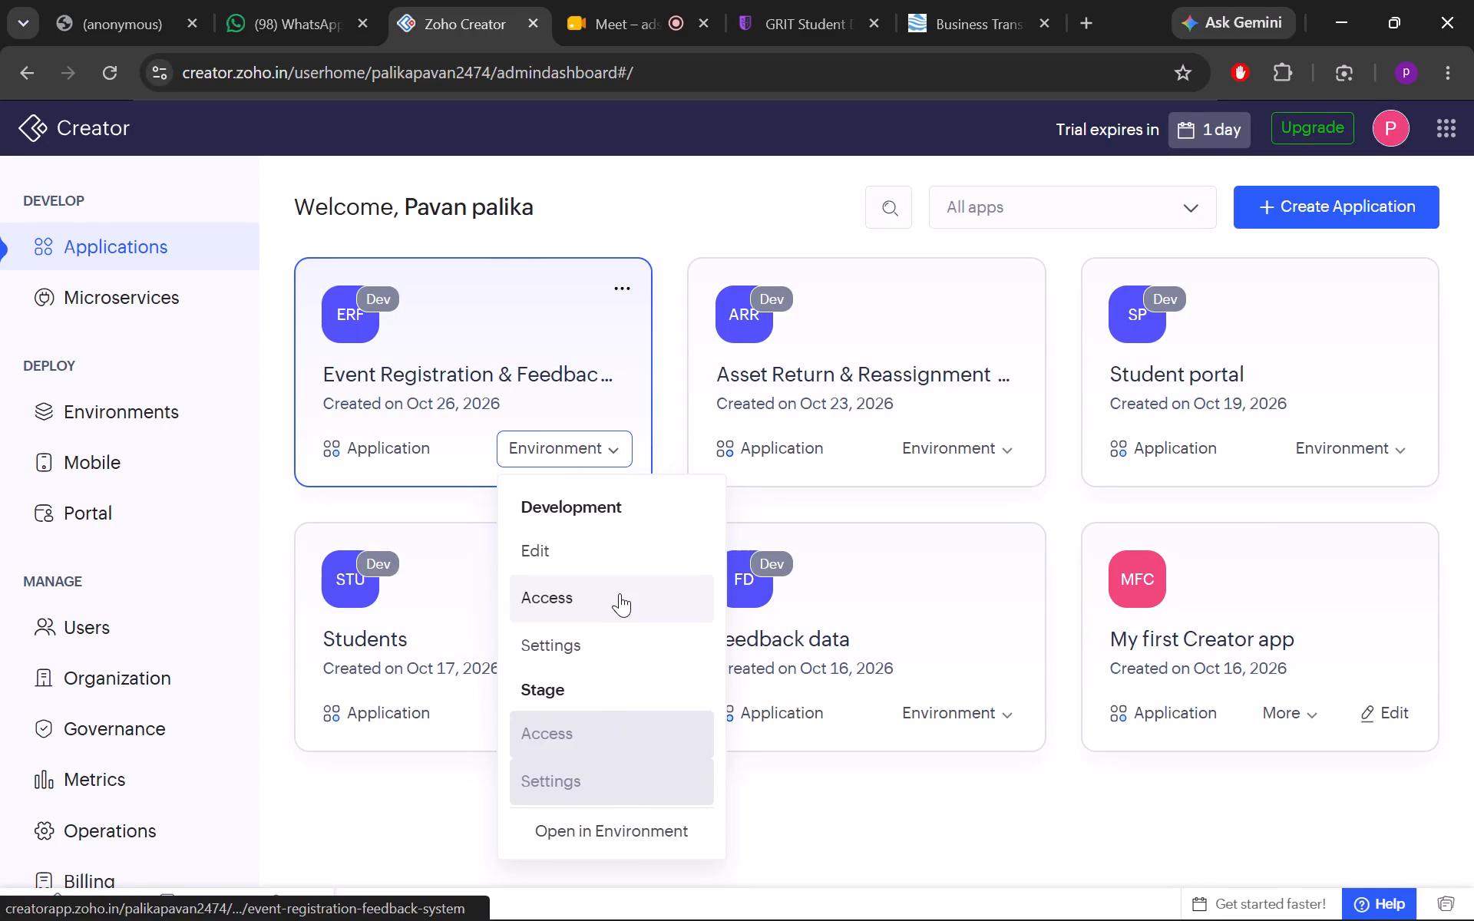
left_click(597, 822)
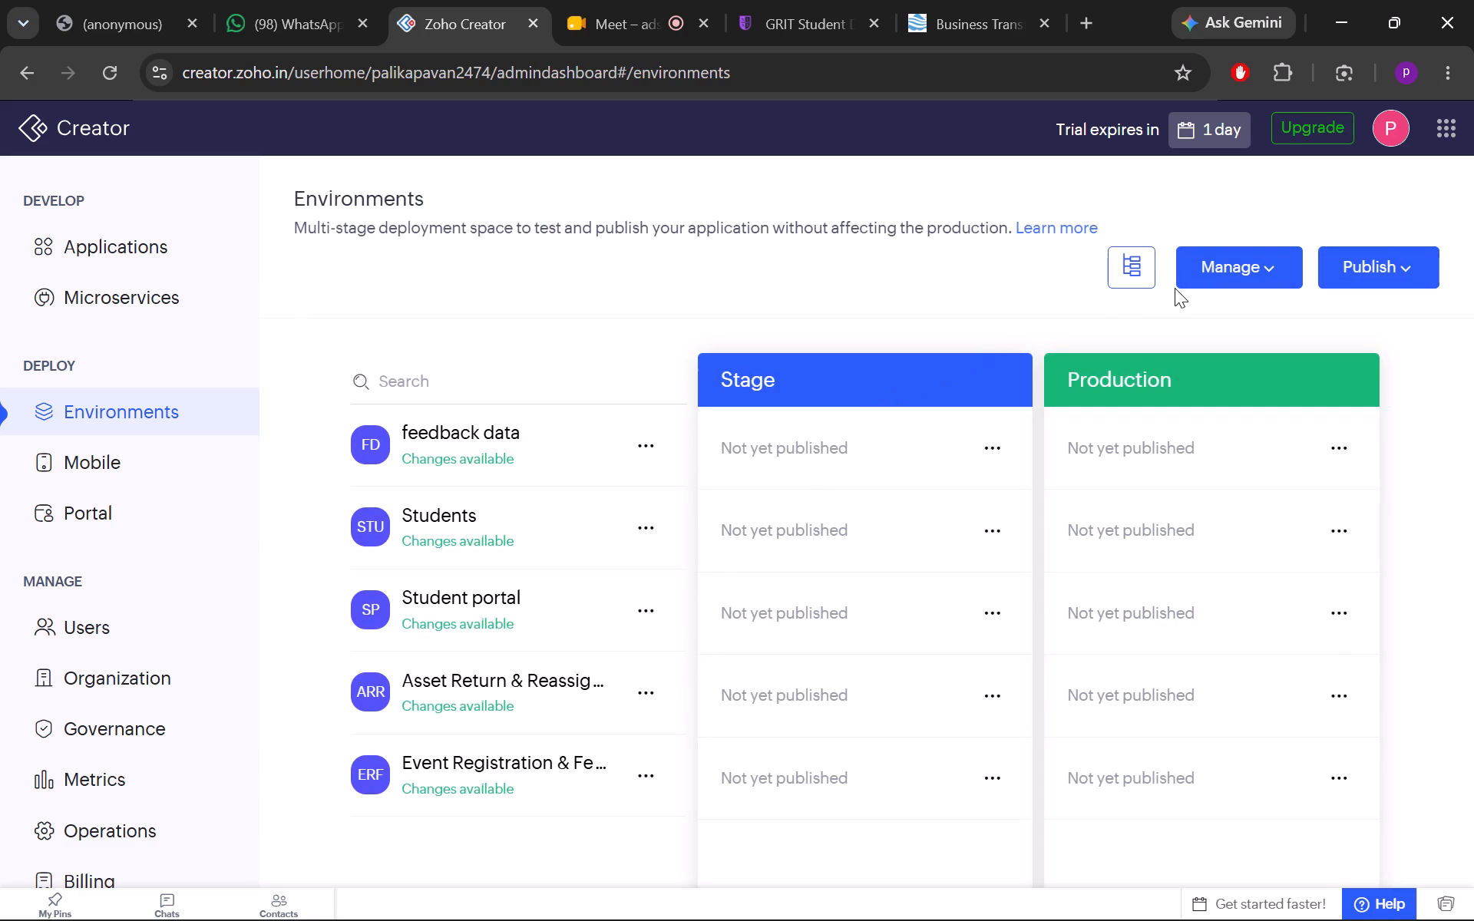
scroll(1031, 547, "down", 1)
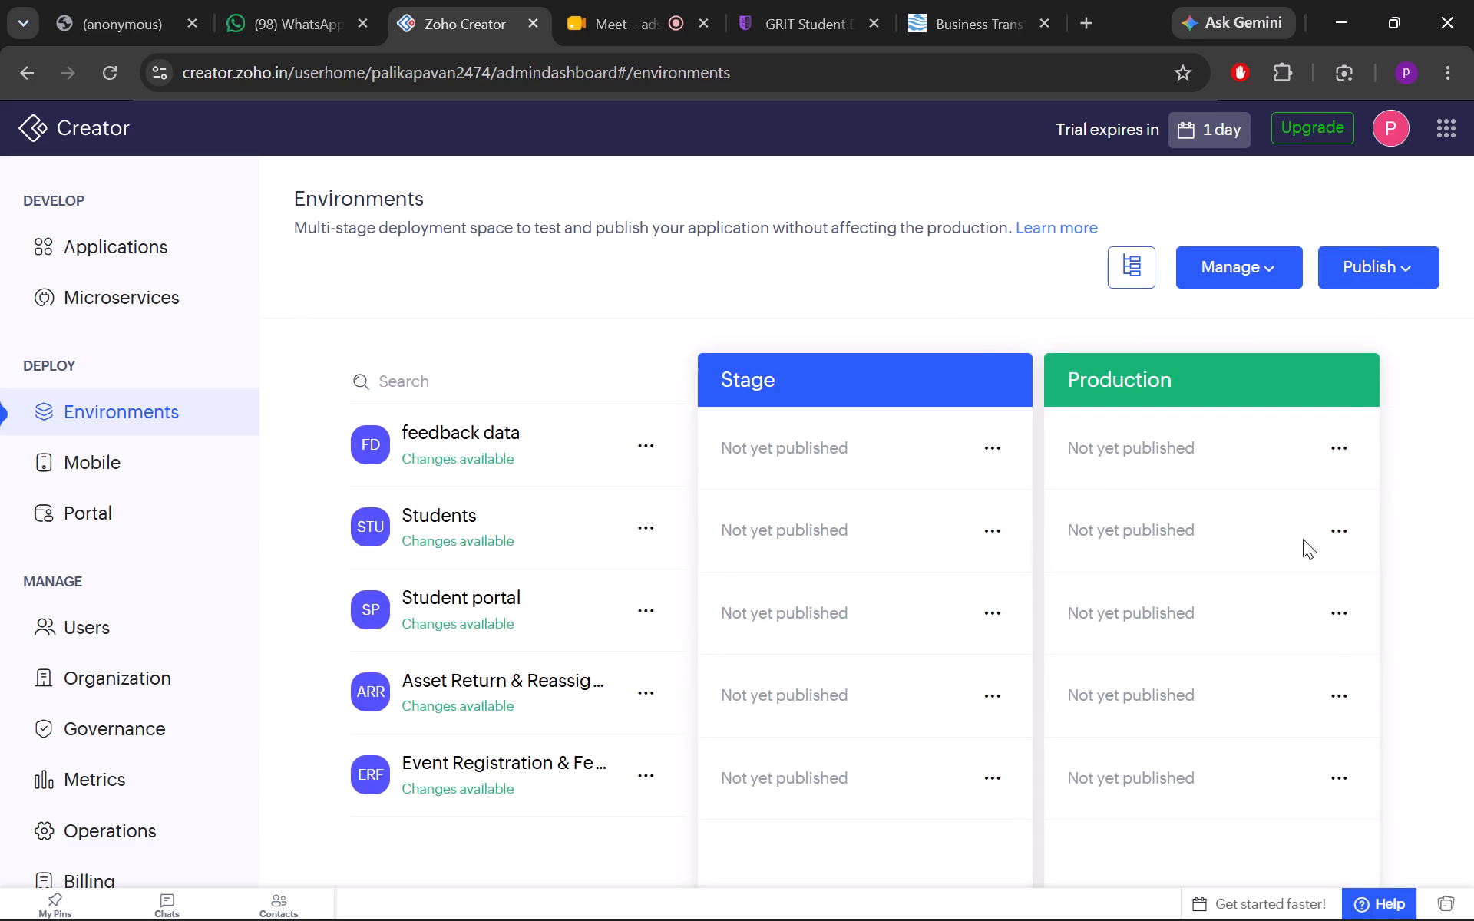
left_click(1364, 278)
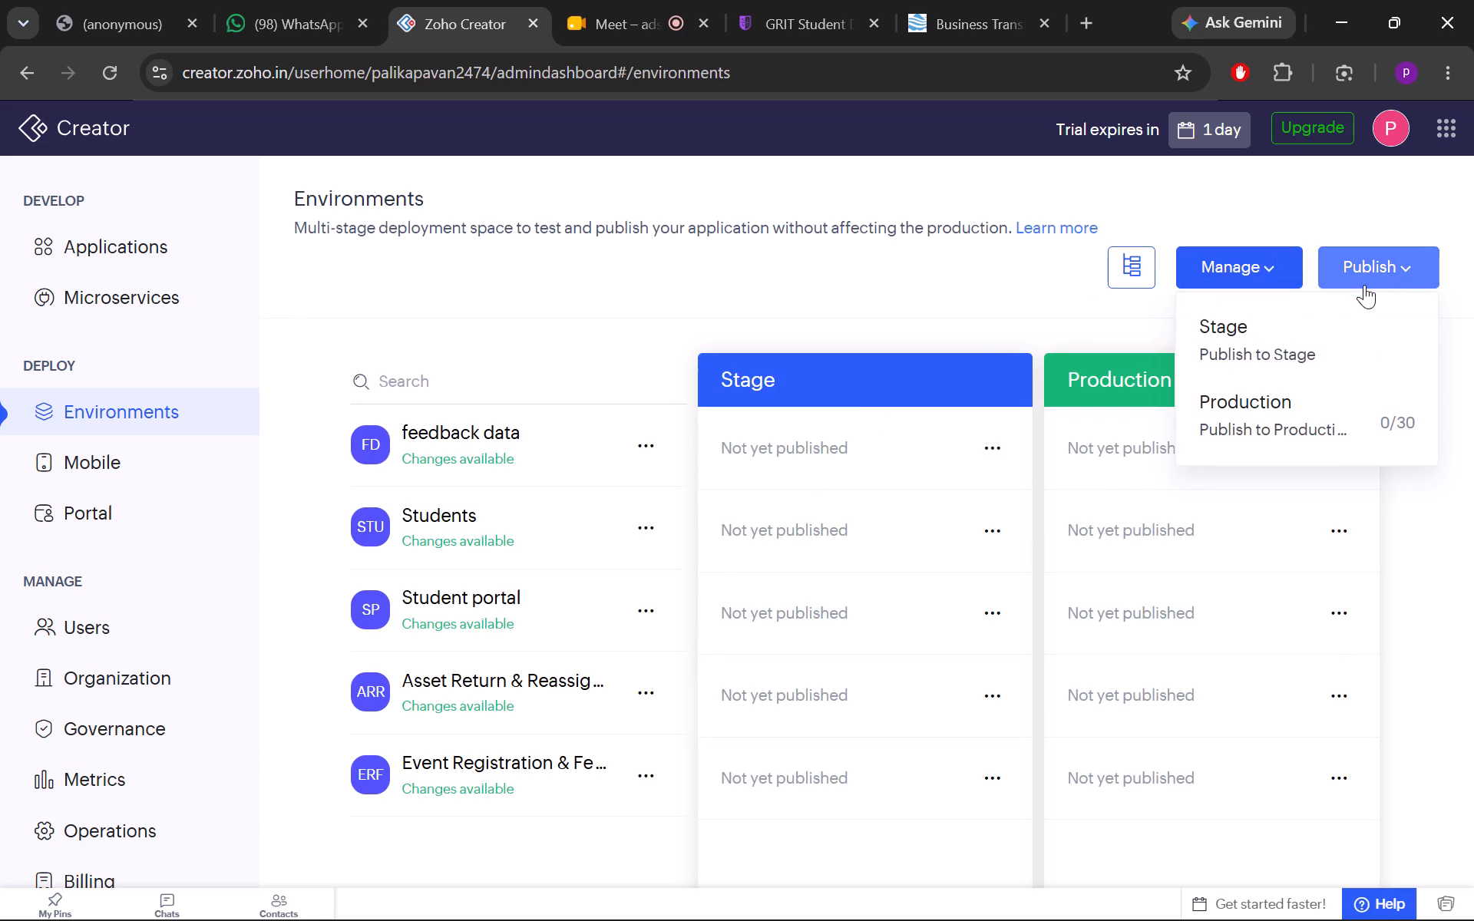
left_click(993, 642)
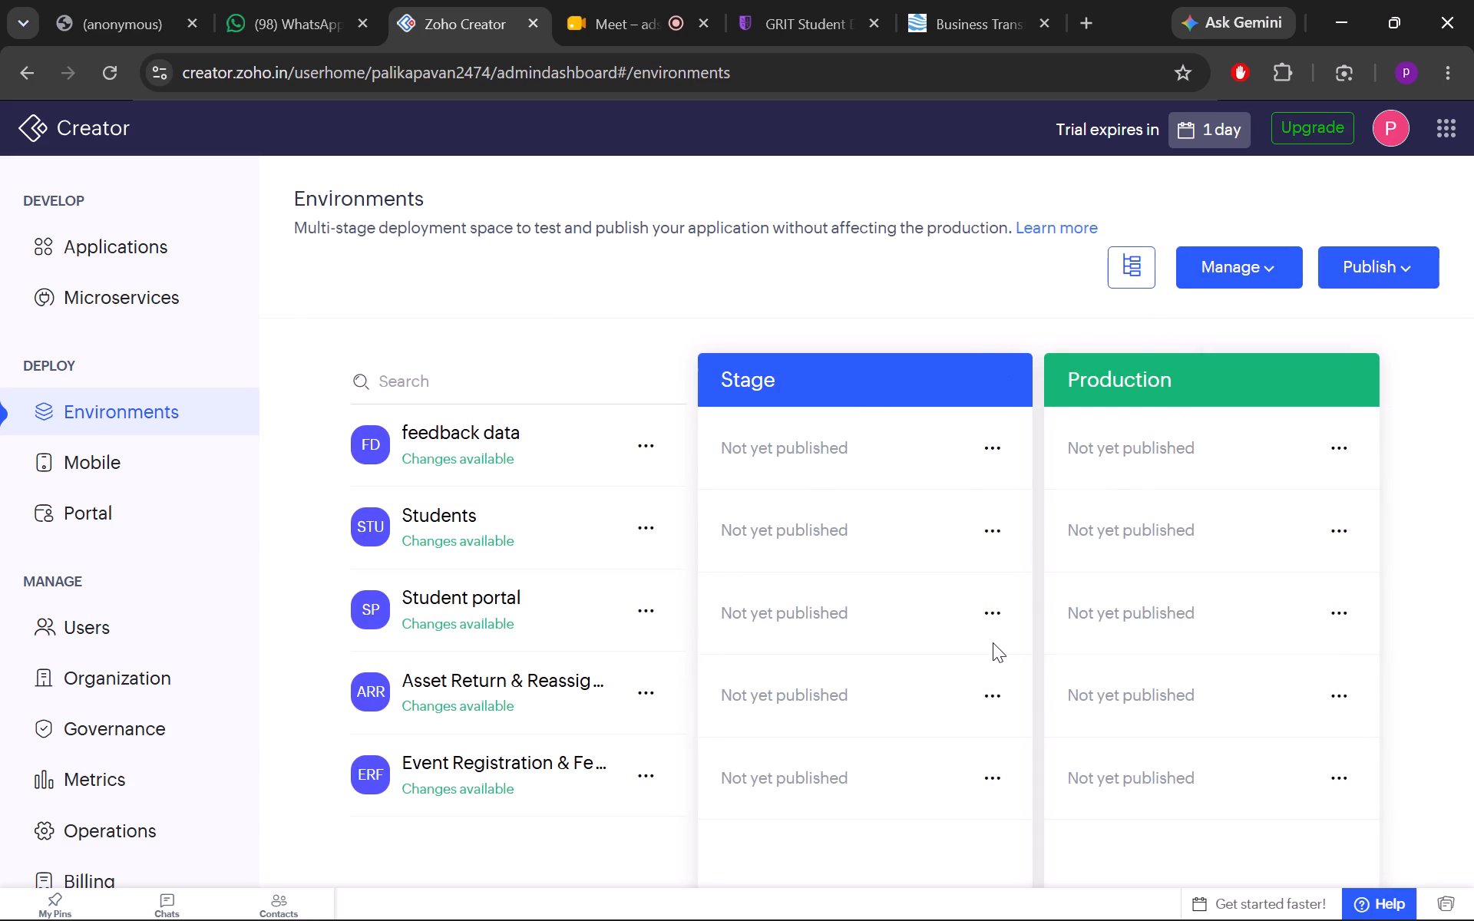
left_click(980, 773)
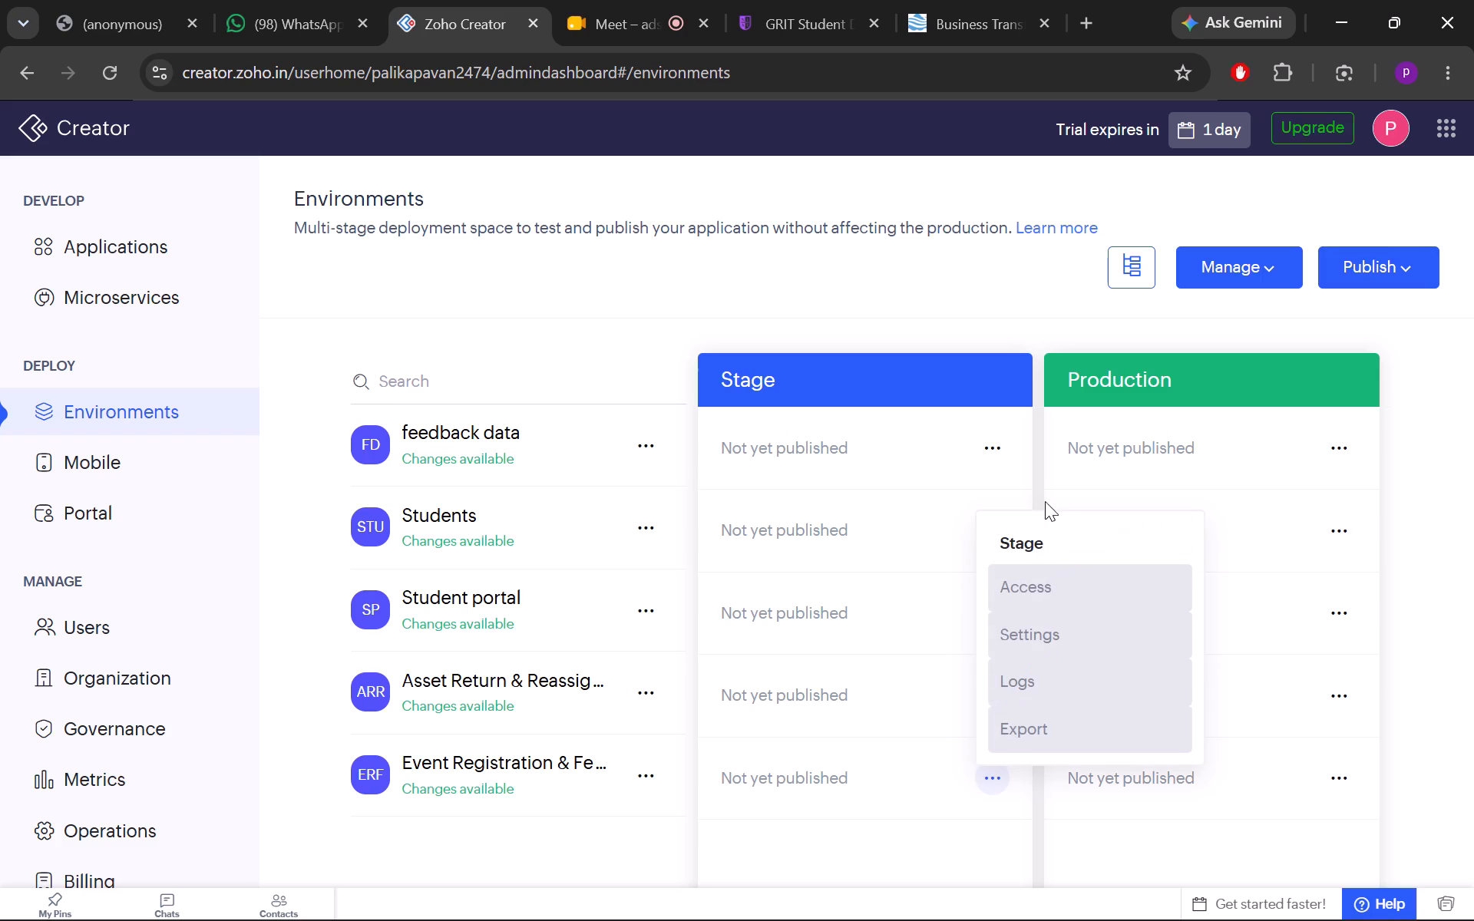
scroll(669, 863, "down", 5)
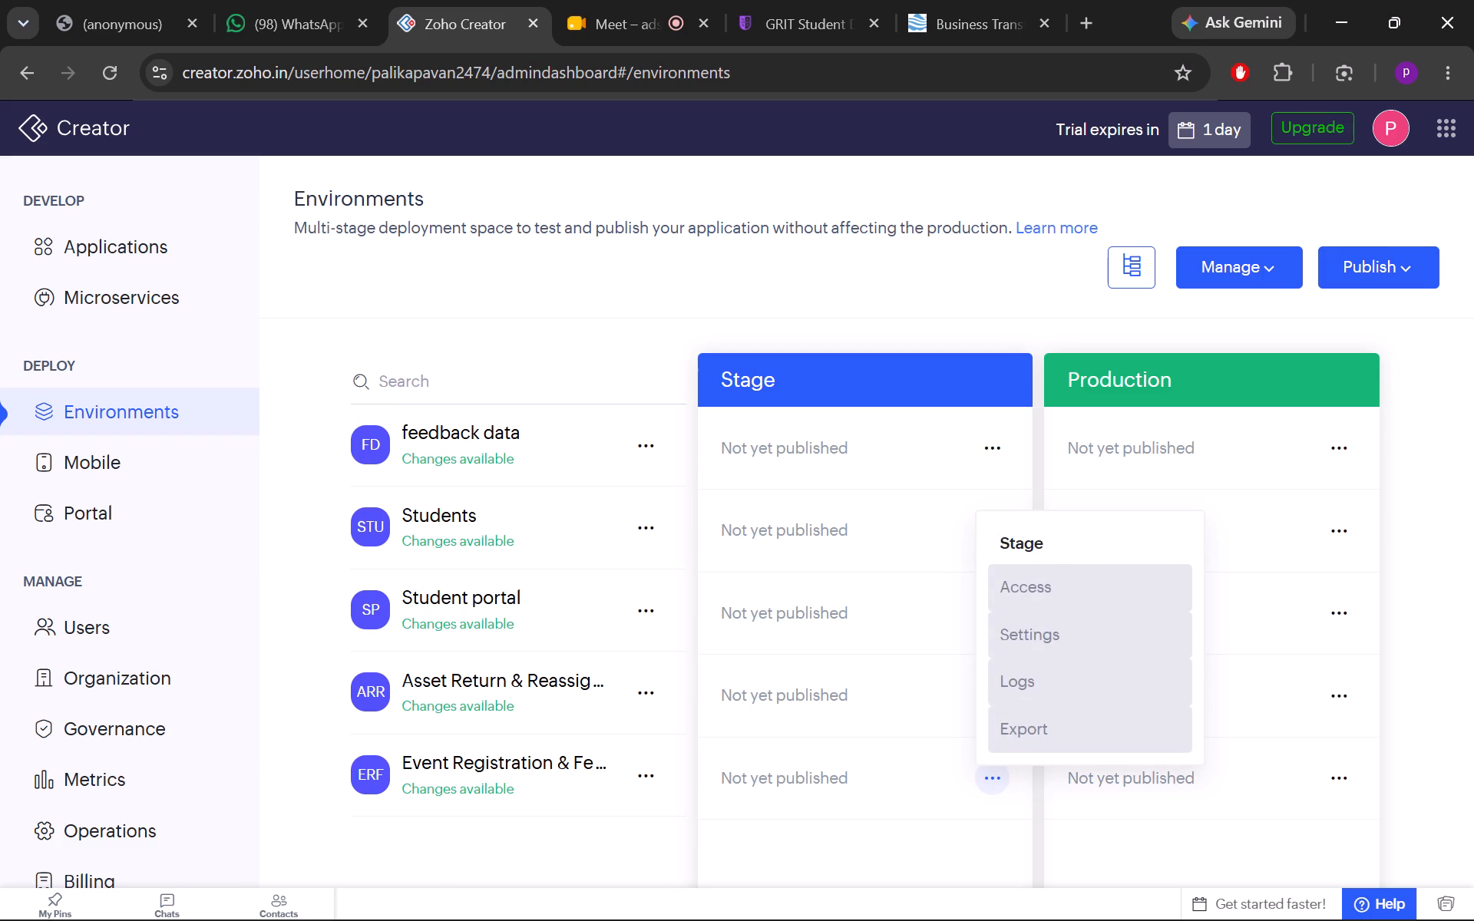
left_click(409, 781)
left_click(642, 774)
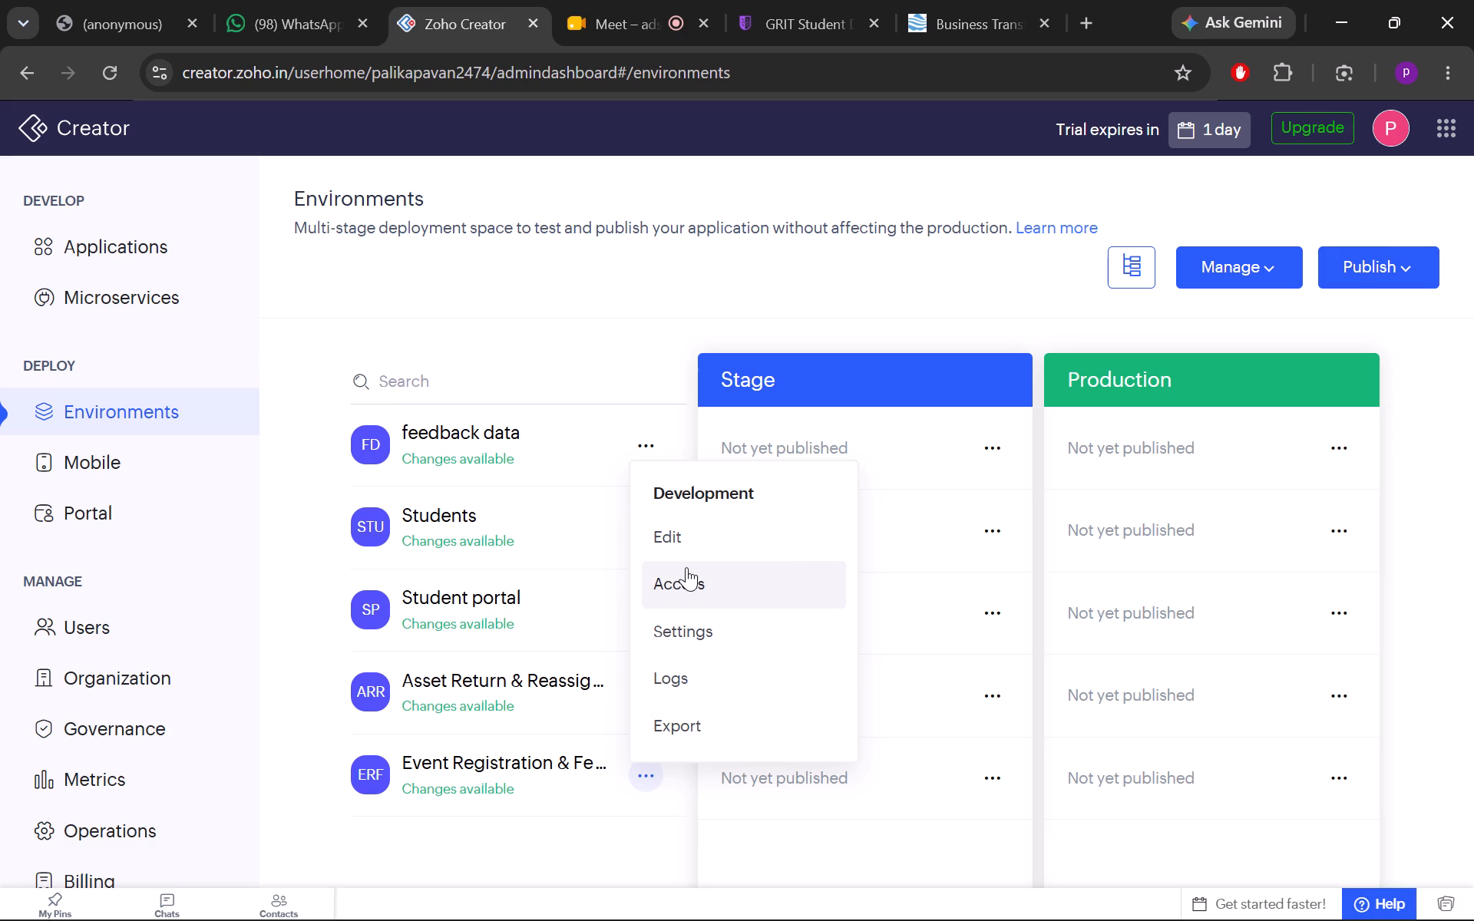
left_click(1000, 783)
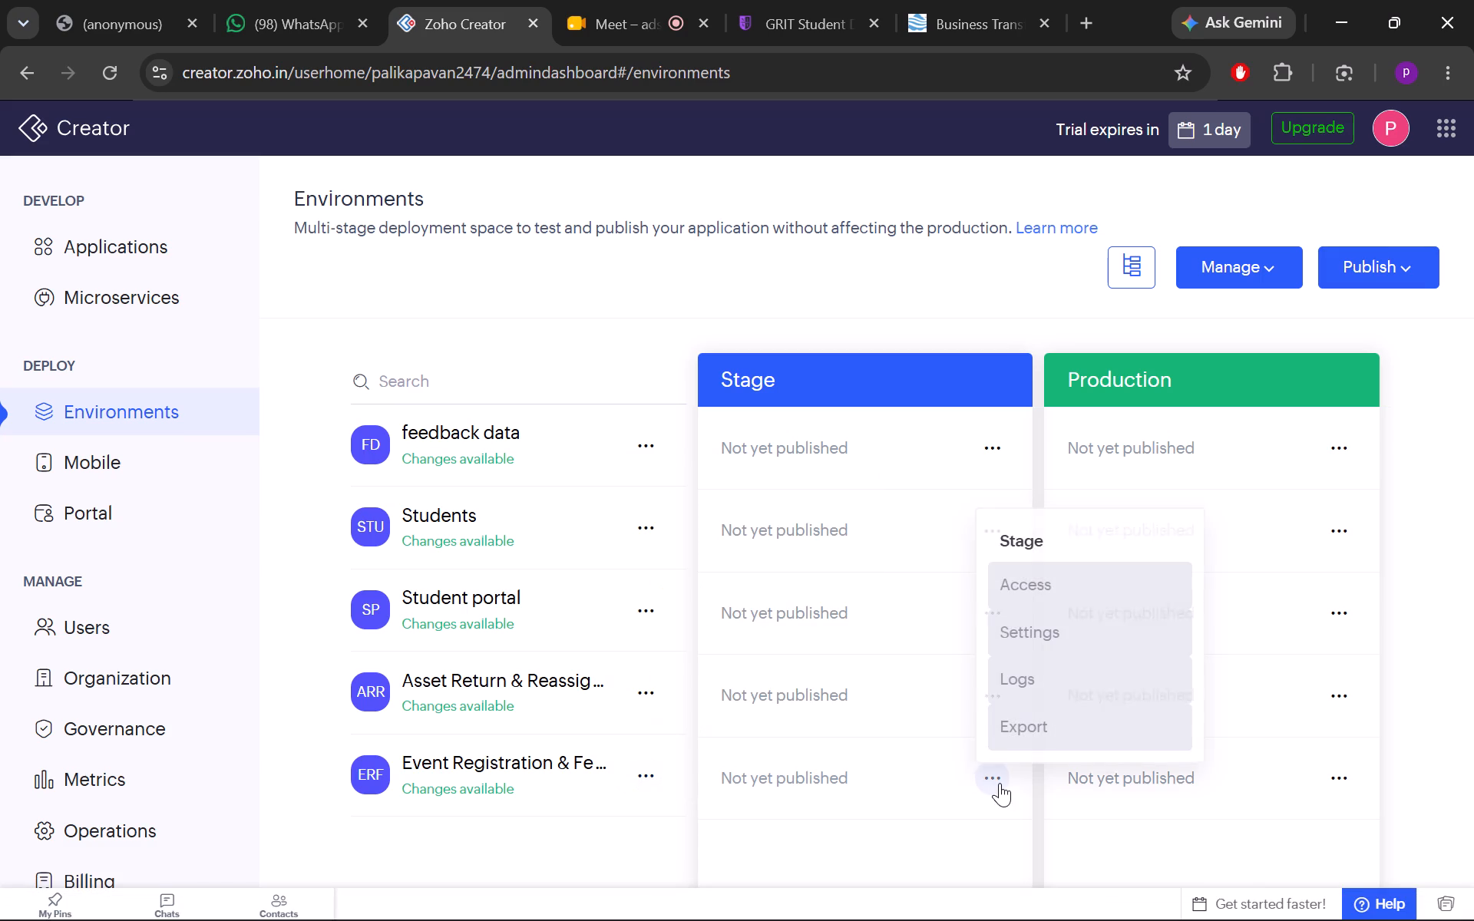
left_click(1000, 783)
Start publishing from Development to Stage with the Event Registration & Feedback System application selected.
left_click(1352, 276)
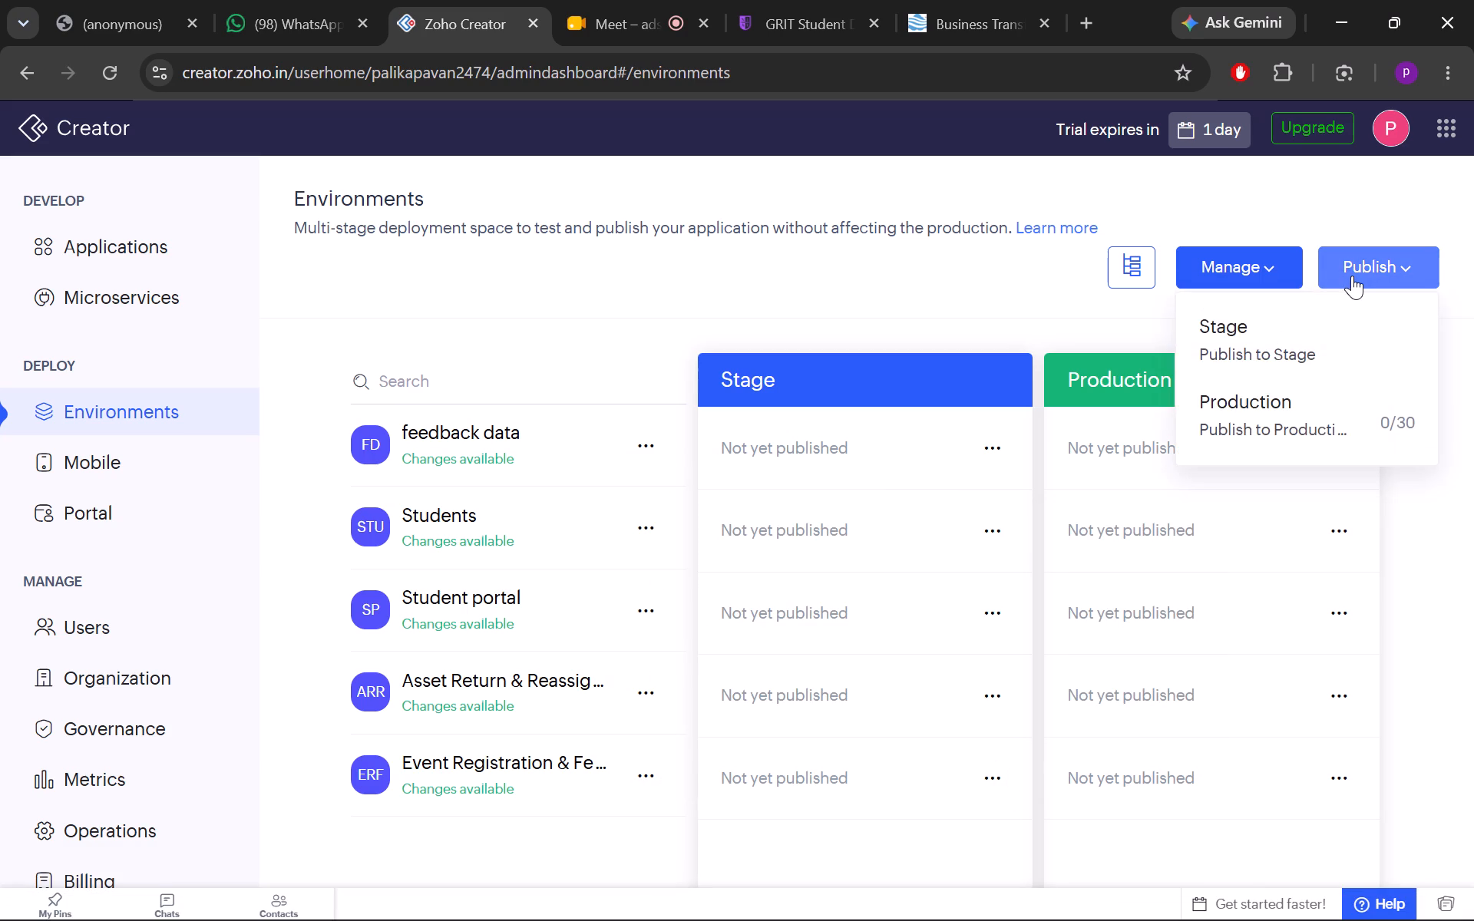
left_click(1334, 340)
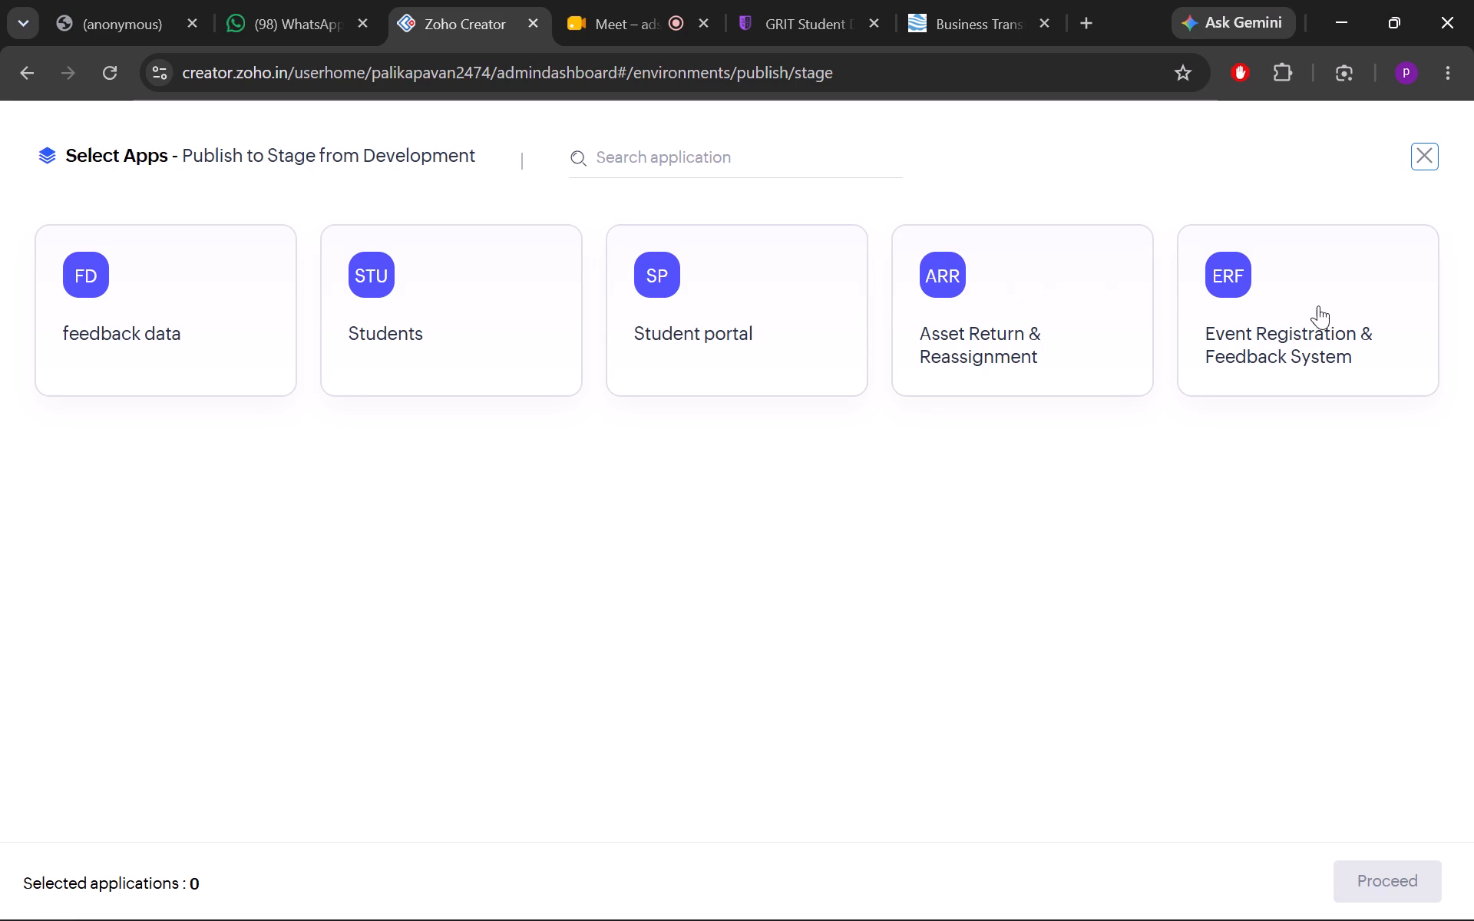
left_click(1318, 305)
left_click_drag(1338, 920, 1339, 626)
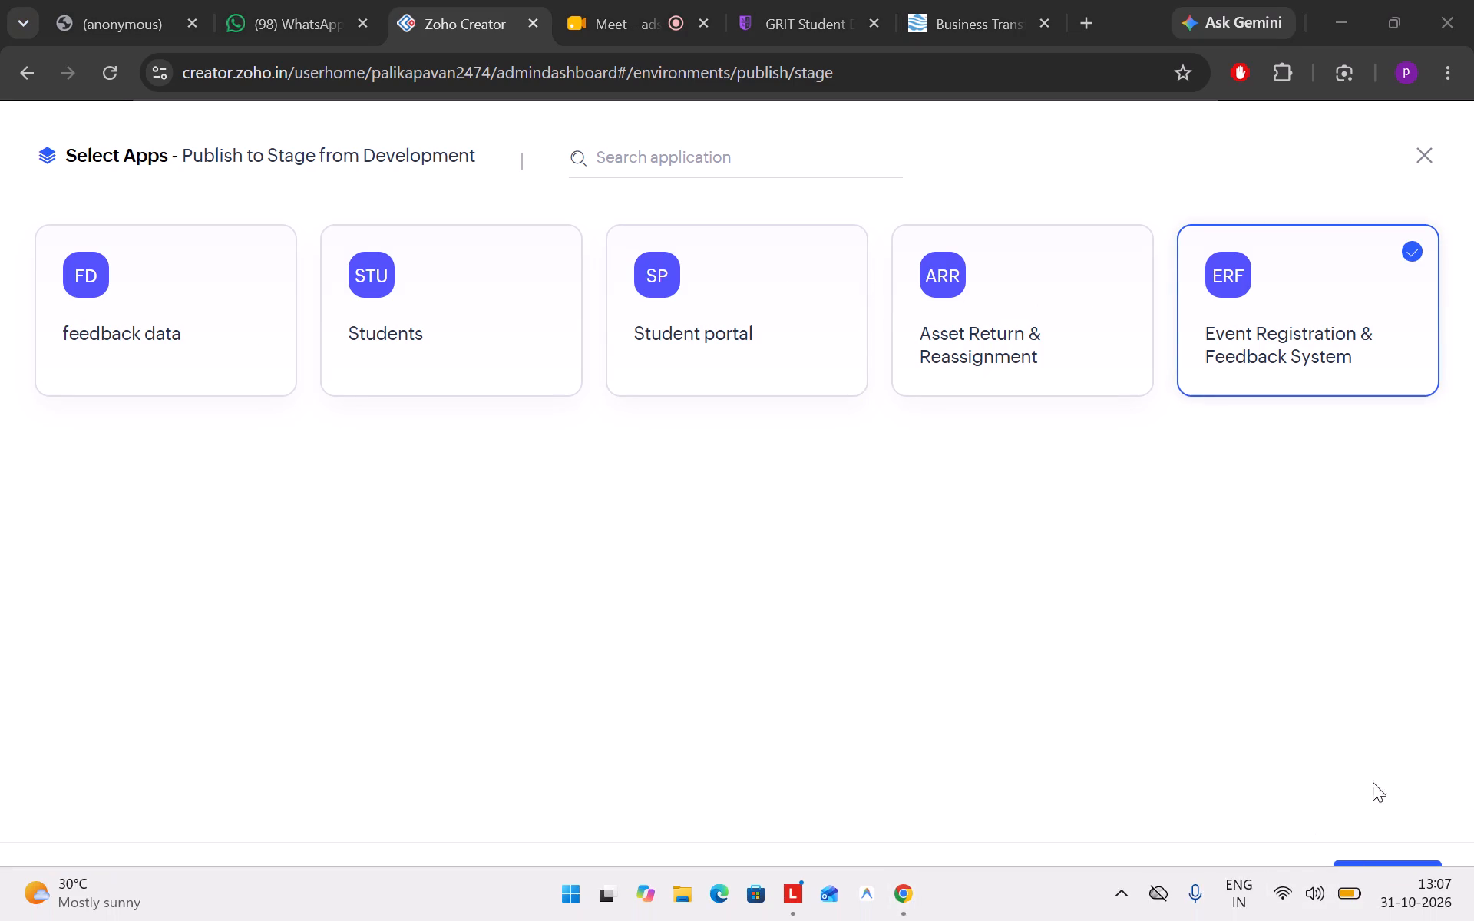
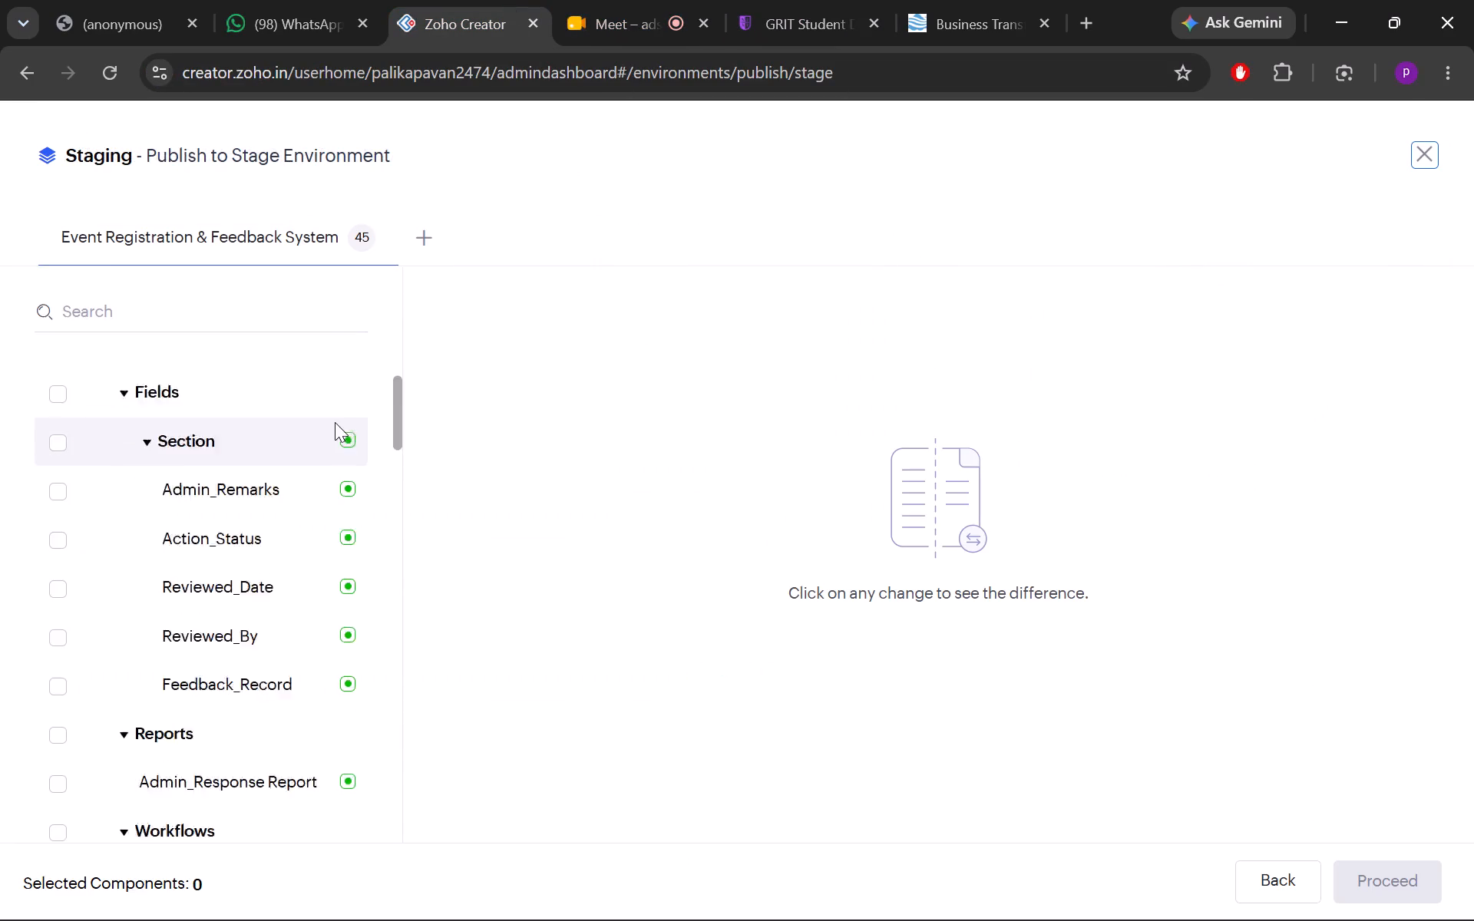
Select all components of the Event Registration & Feedback System application for the Stage publish and proceed to the version details.
scroll(335, 422, "down", 2)
scroll(329, 384, "up", 6)
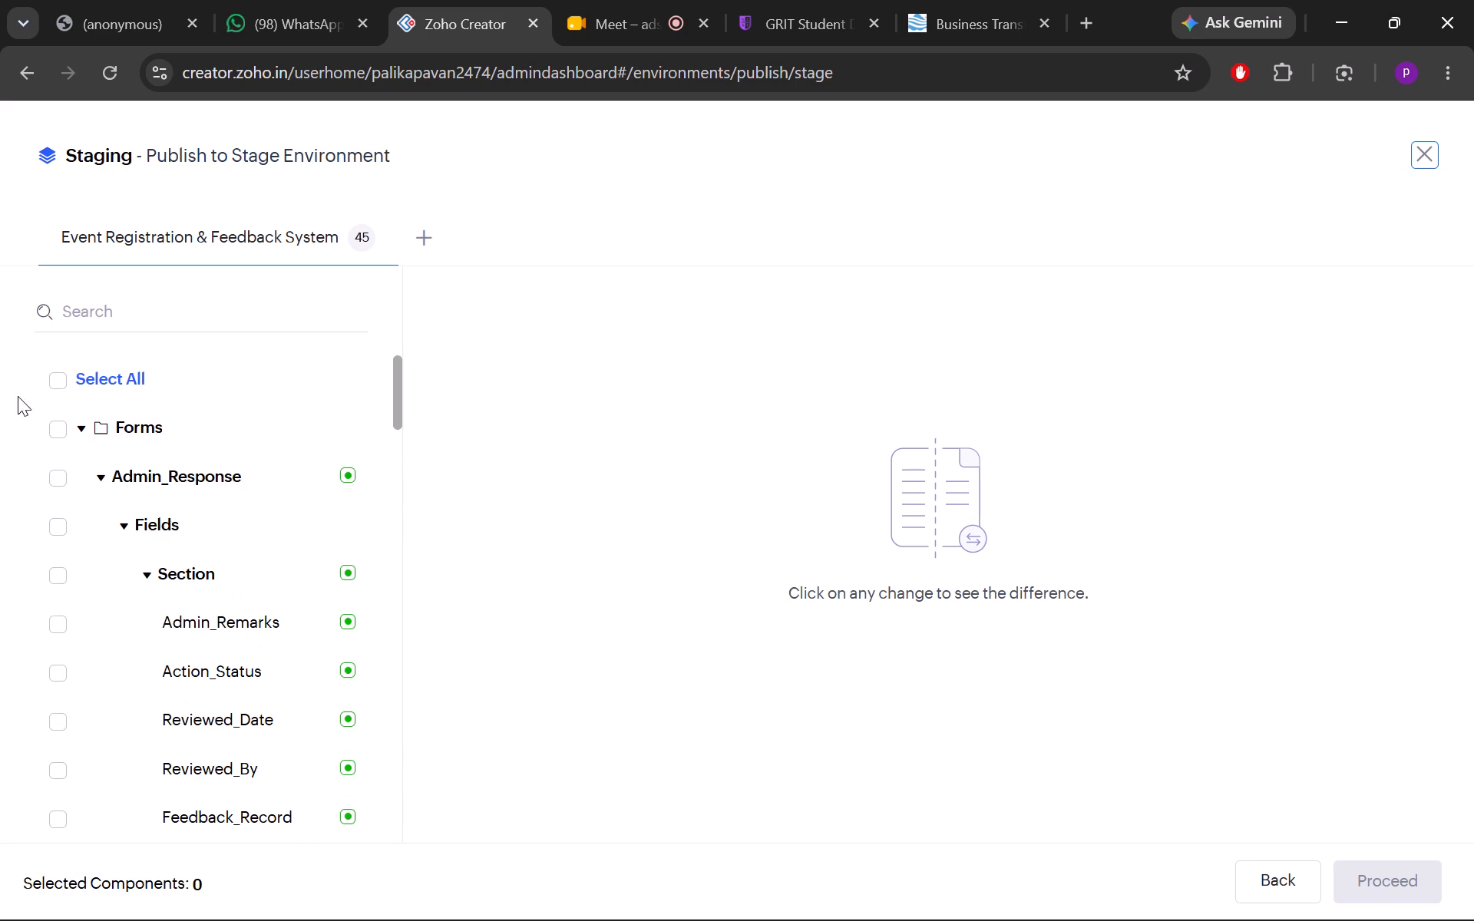
left_click(48, 385)
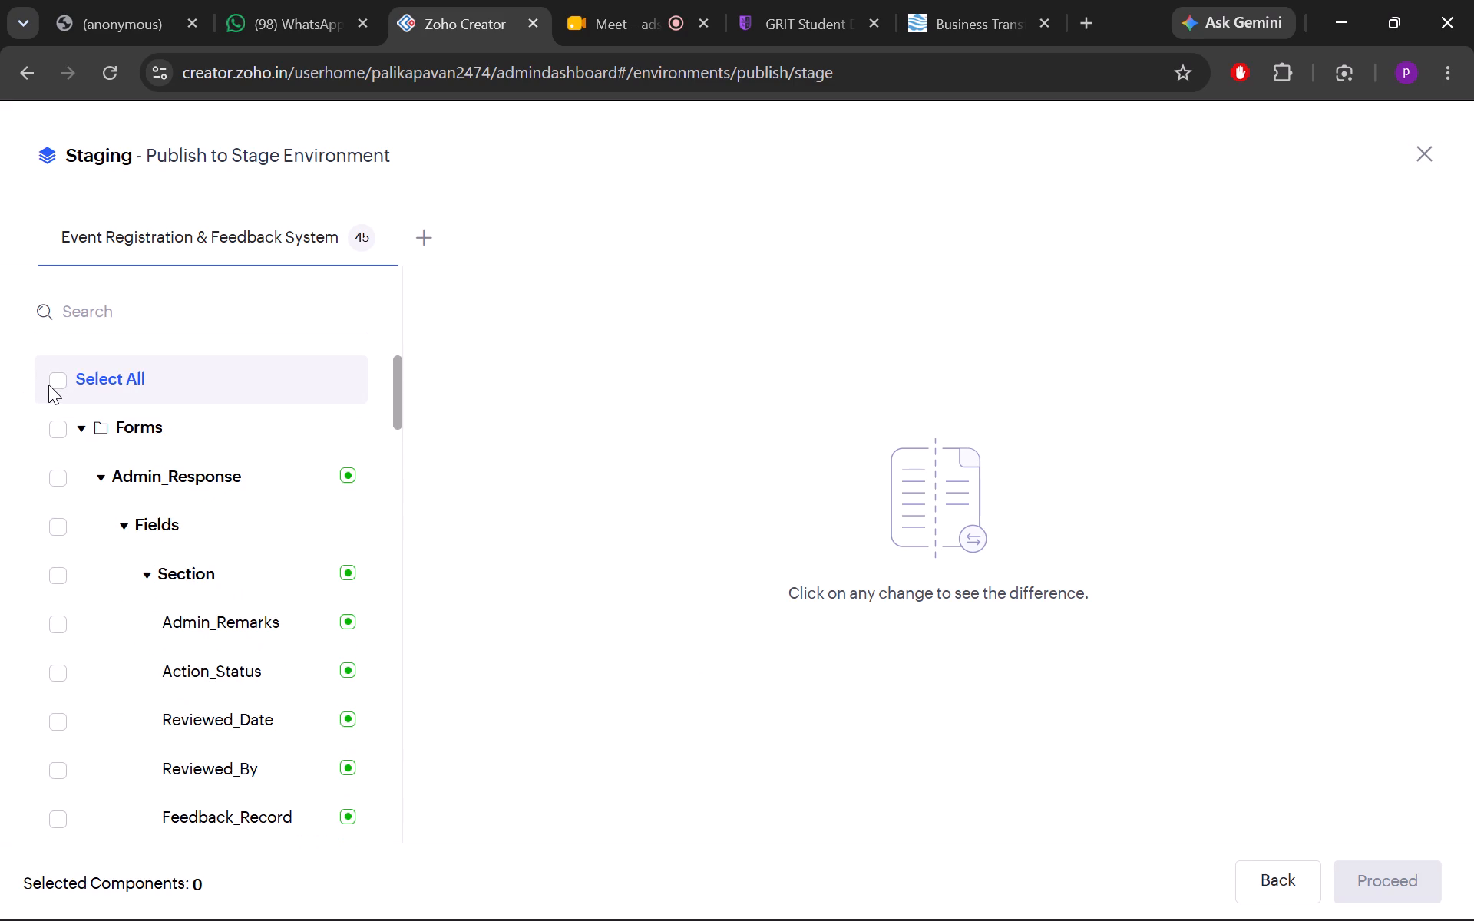
left_click(56, 377)
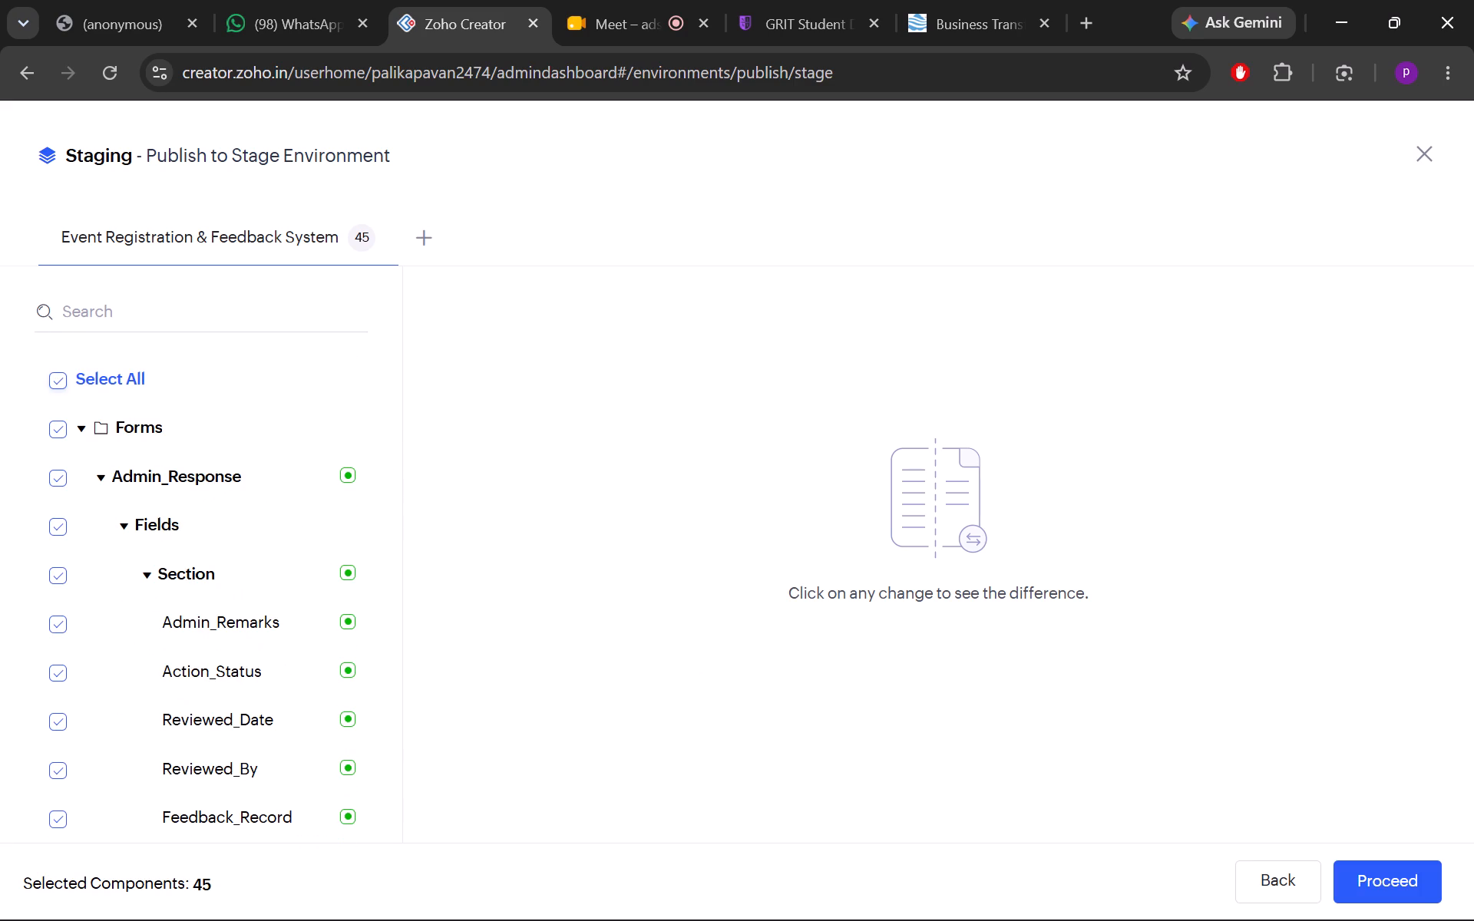
left_click(1408, 890)
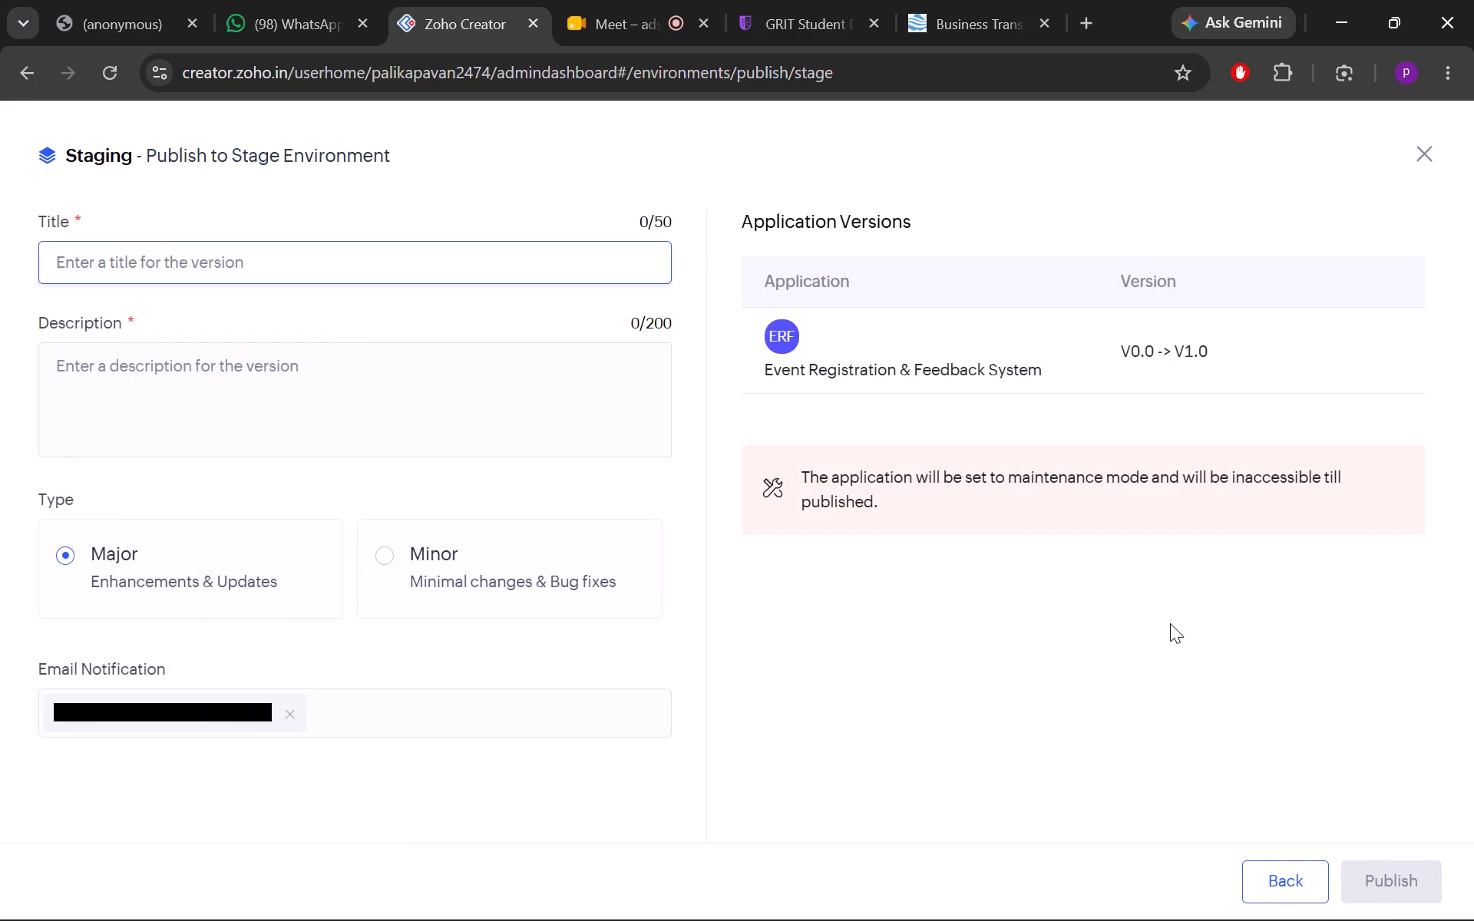
Publish the version to Stage with the title "Event Management" and the description "events".
type("Ev")
type("ent")
key("space")
type("Mana")
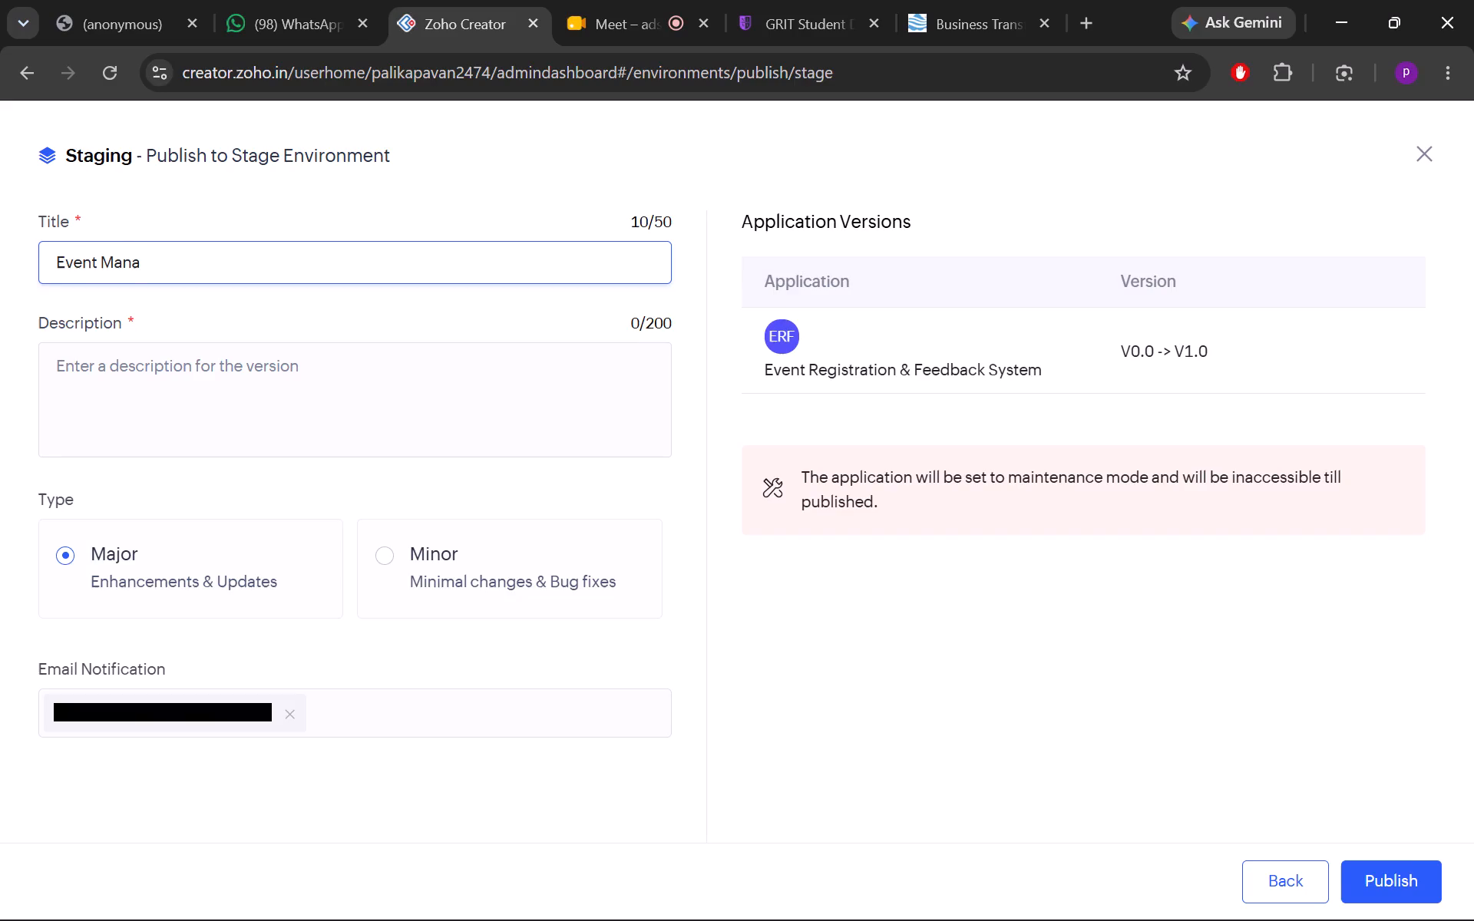
type("geme")
type("nt")
left_click(407, 384)
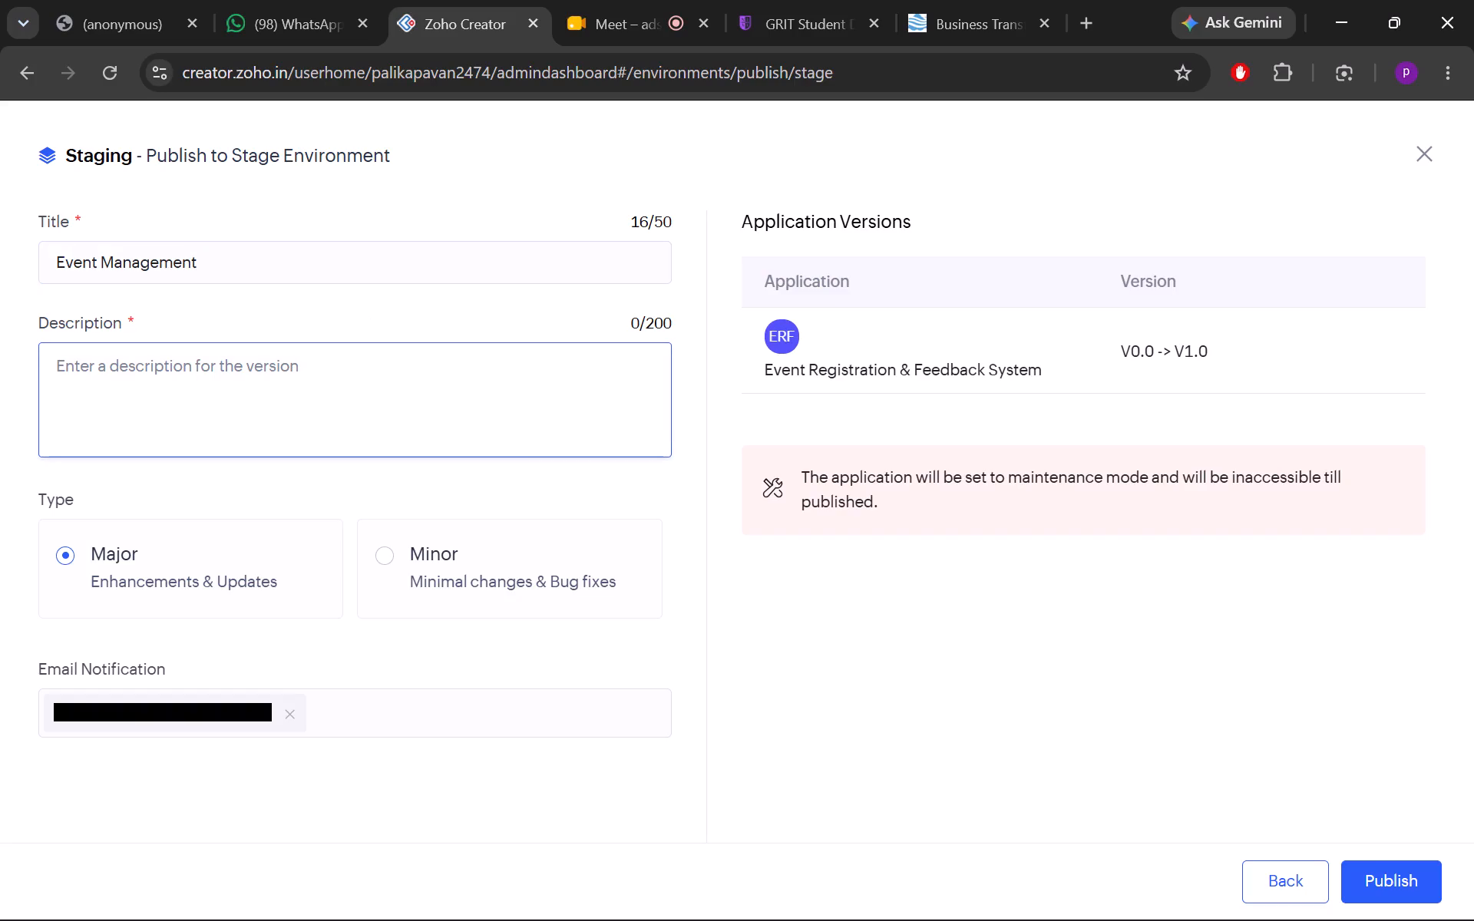
type("events")
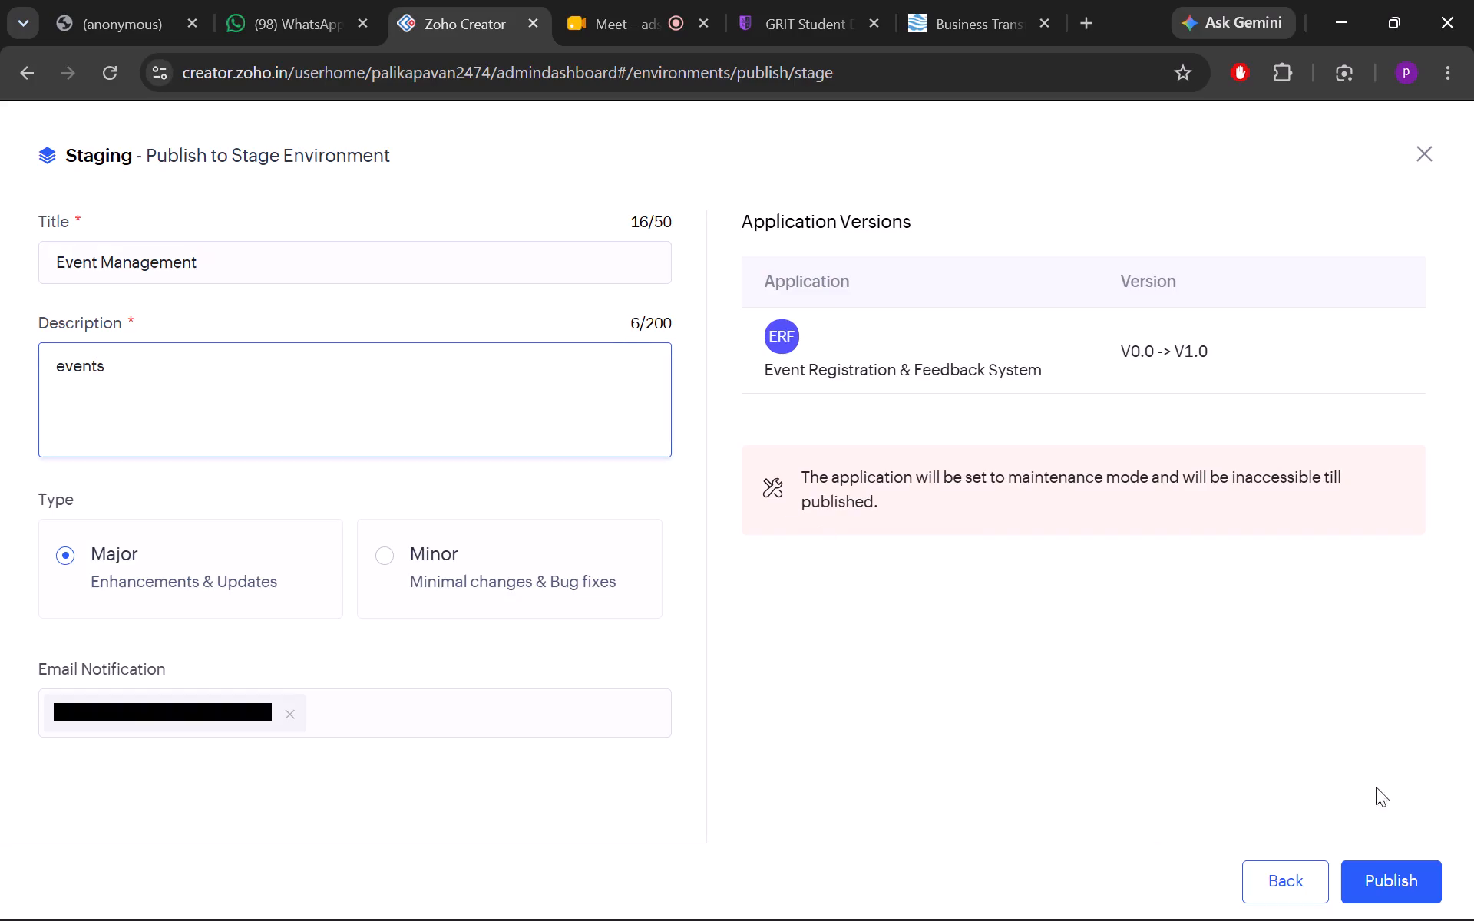
left_click(1434, 880)
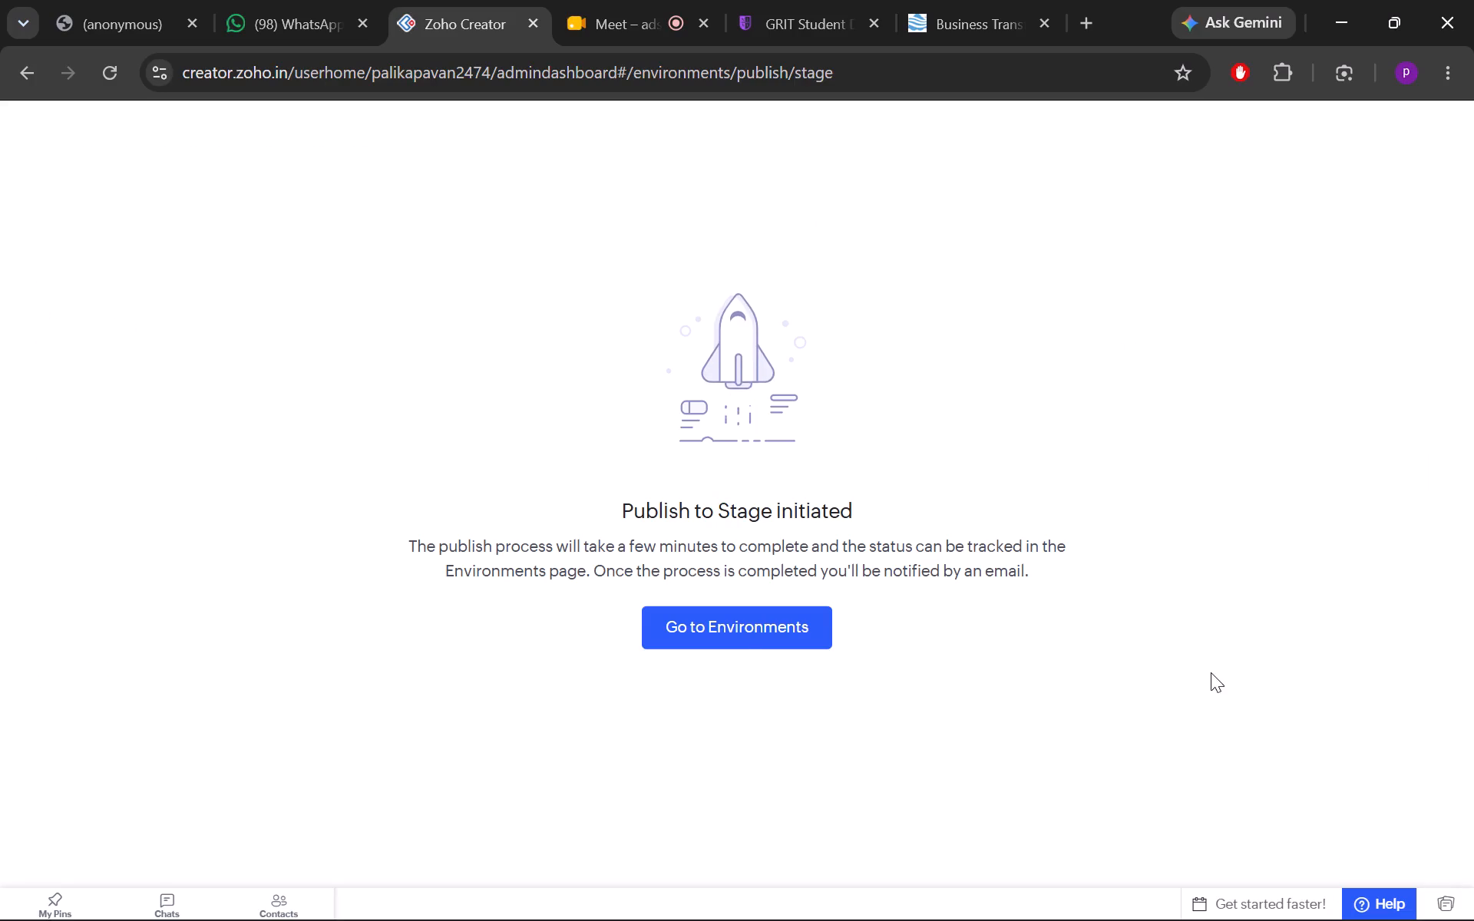
Return to the environments overview and open the Stage options for the Event Registration & Feedback System application.
left_click(740, 614)
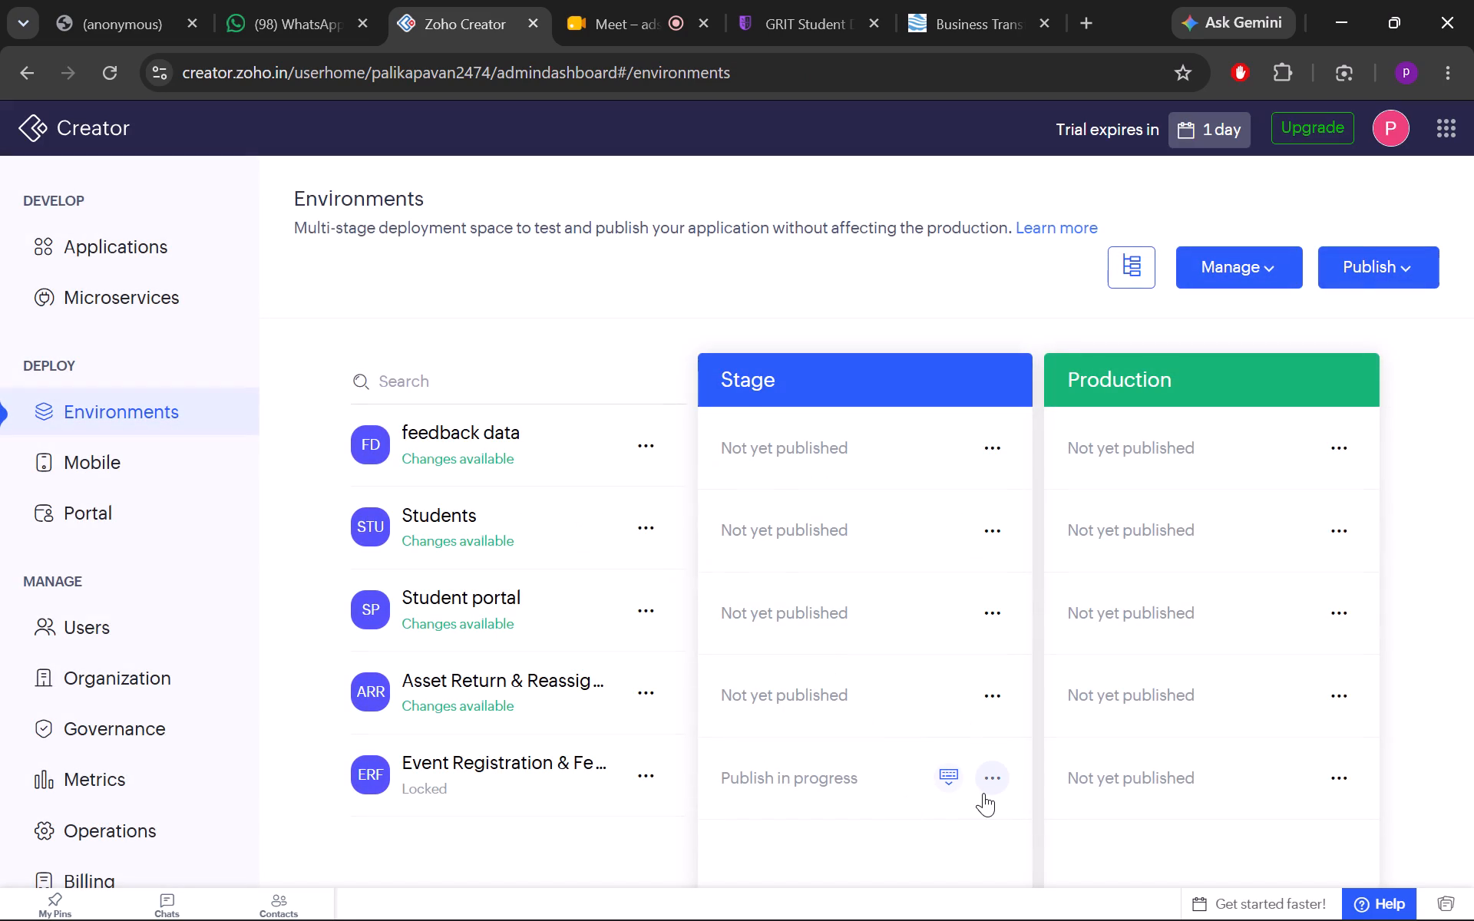
left_click(983, 793)
left_click_drag(984, 757, 984, 767)
left_click(984, 767)
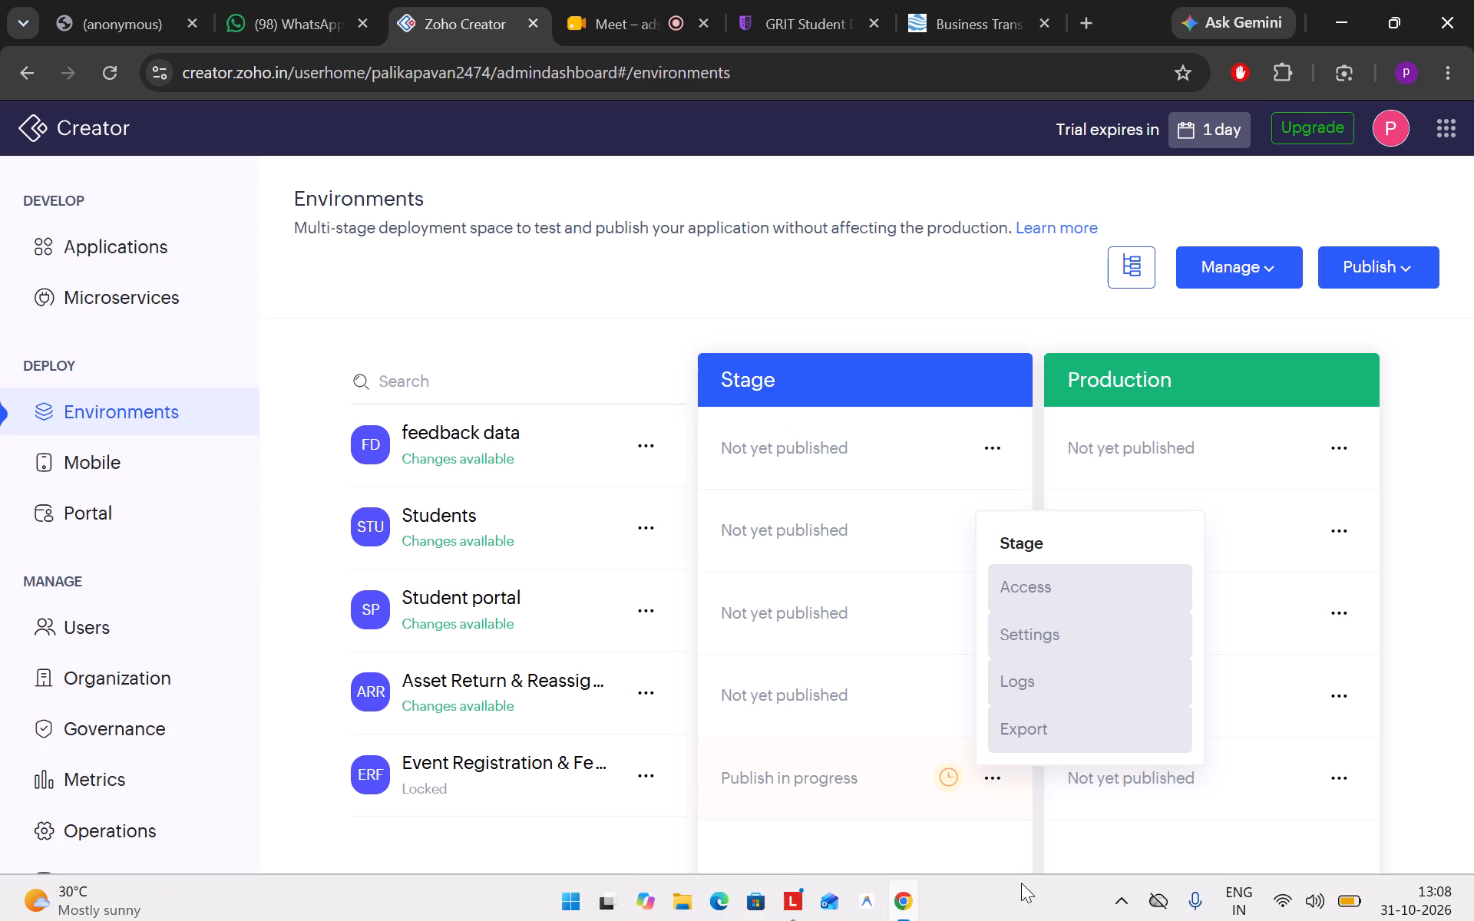
Start publishing to the Production environment and select version 1.0 of Event Management for the Event Registration & Feedback System.
left_click(1074, 814)
left_click(1361, 279)
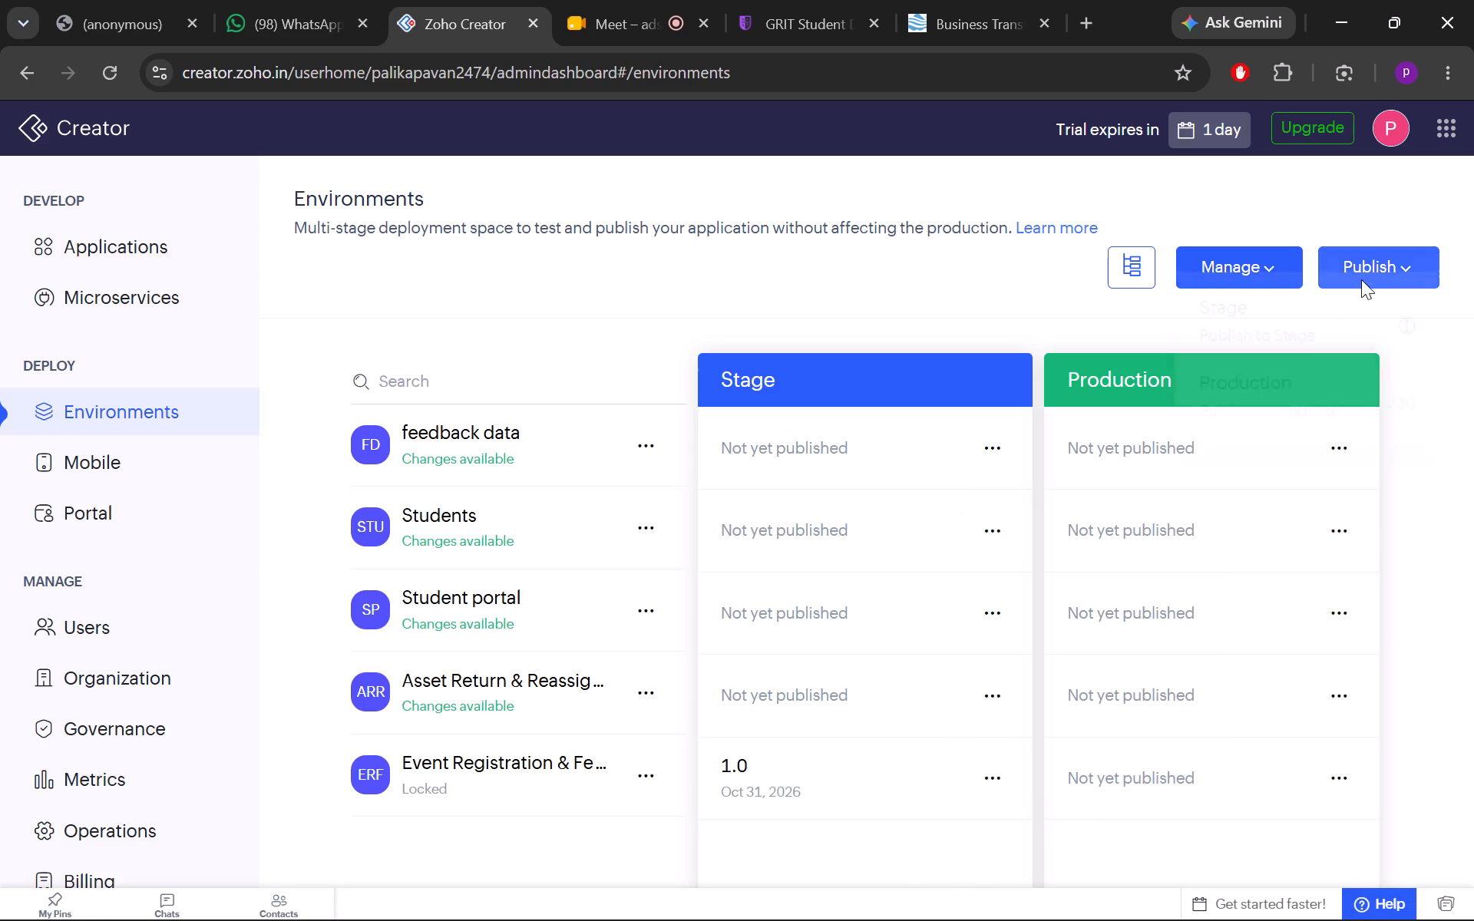
left_click_drag(1353, 463, 1355, 437)
left_click(1355, 437)
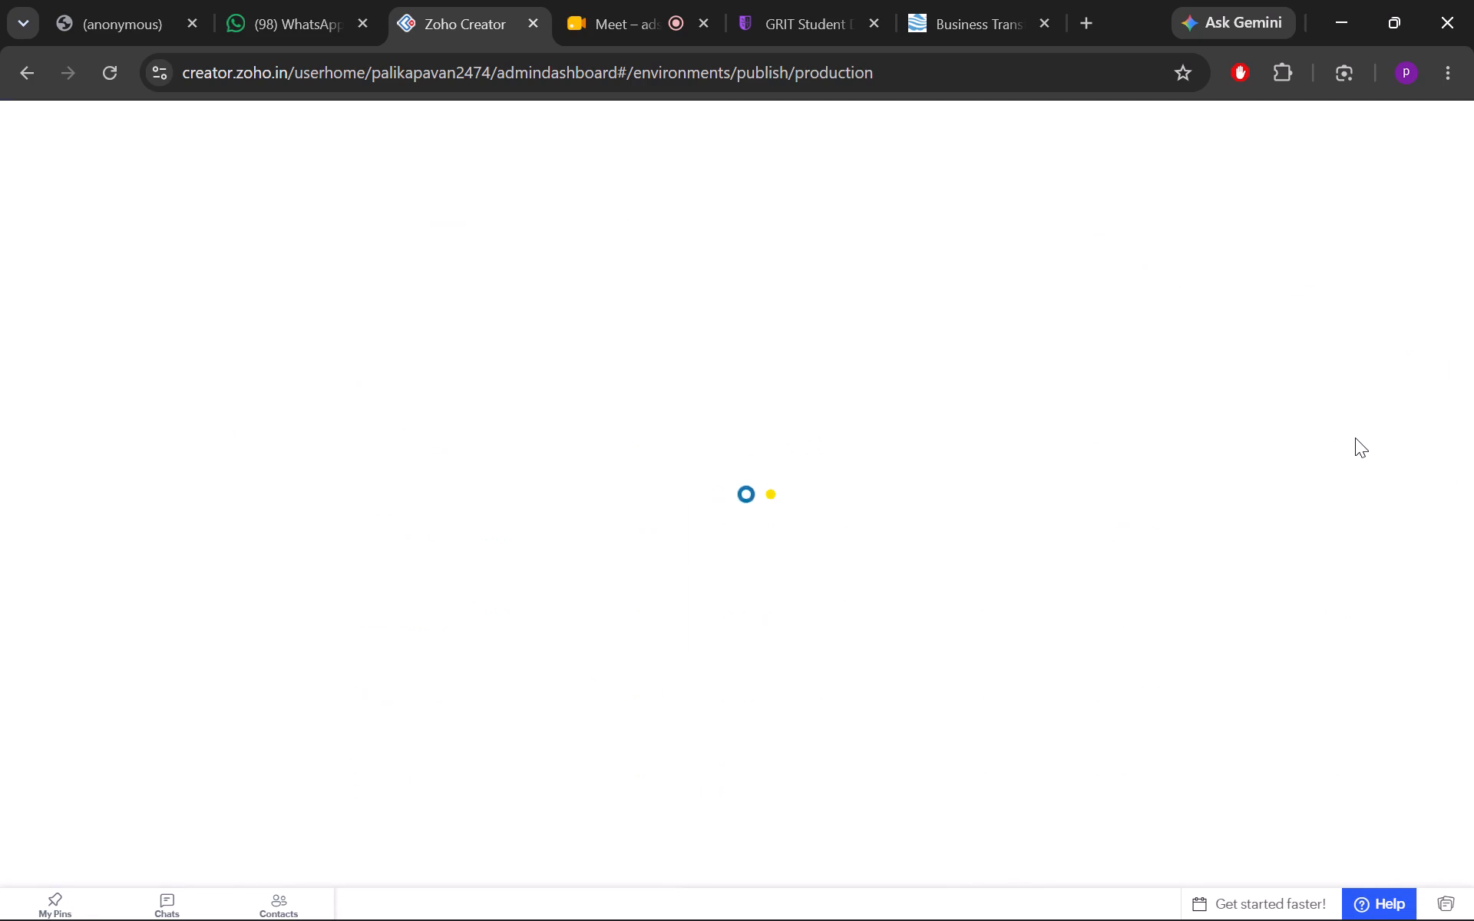
left_click(344, 326)
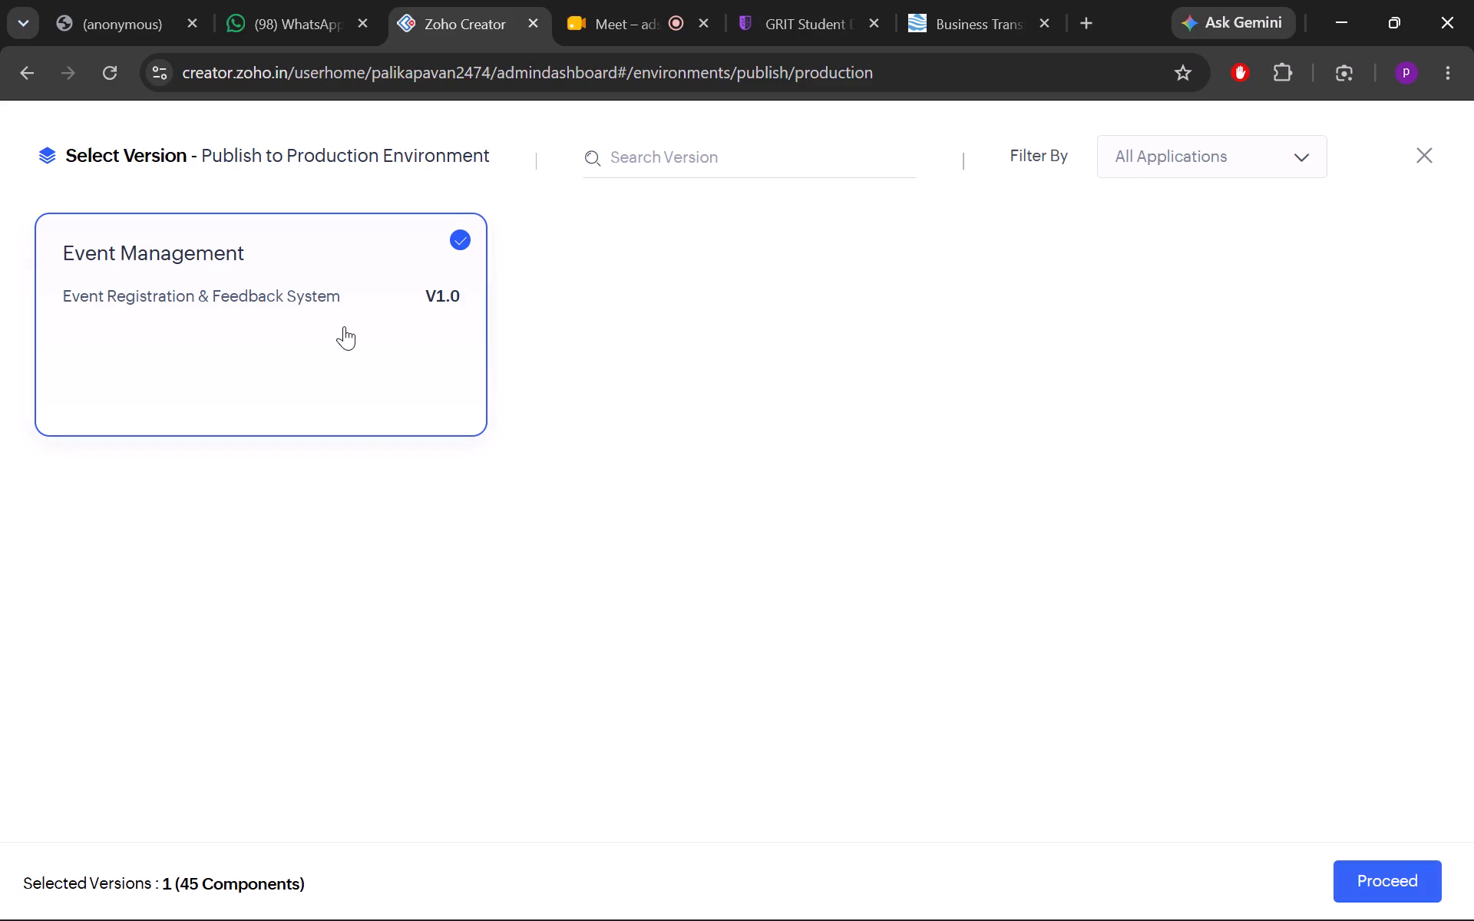
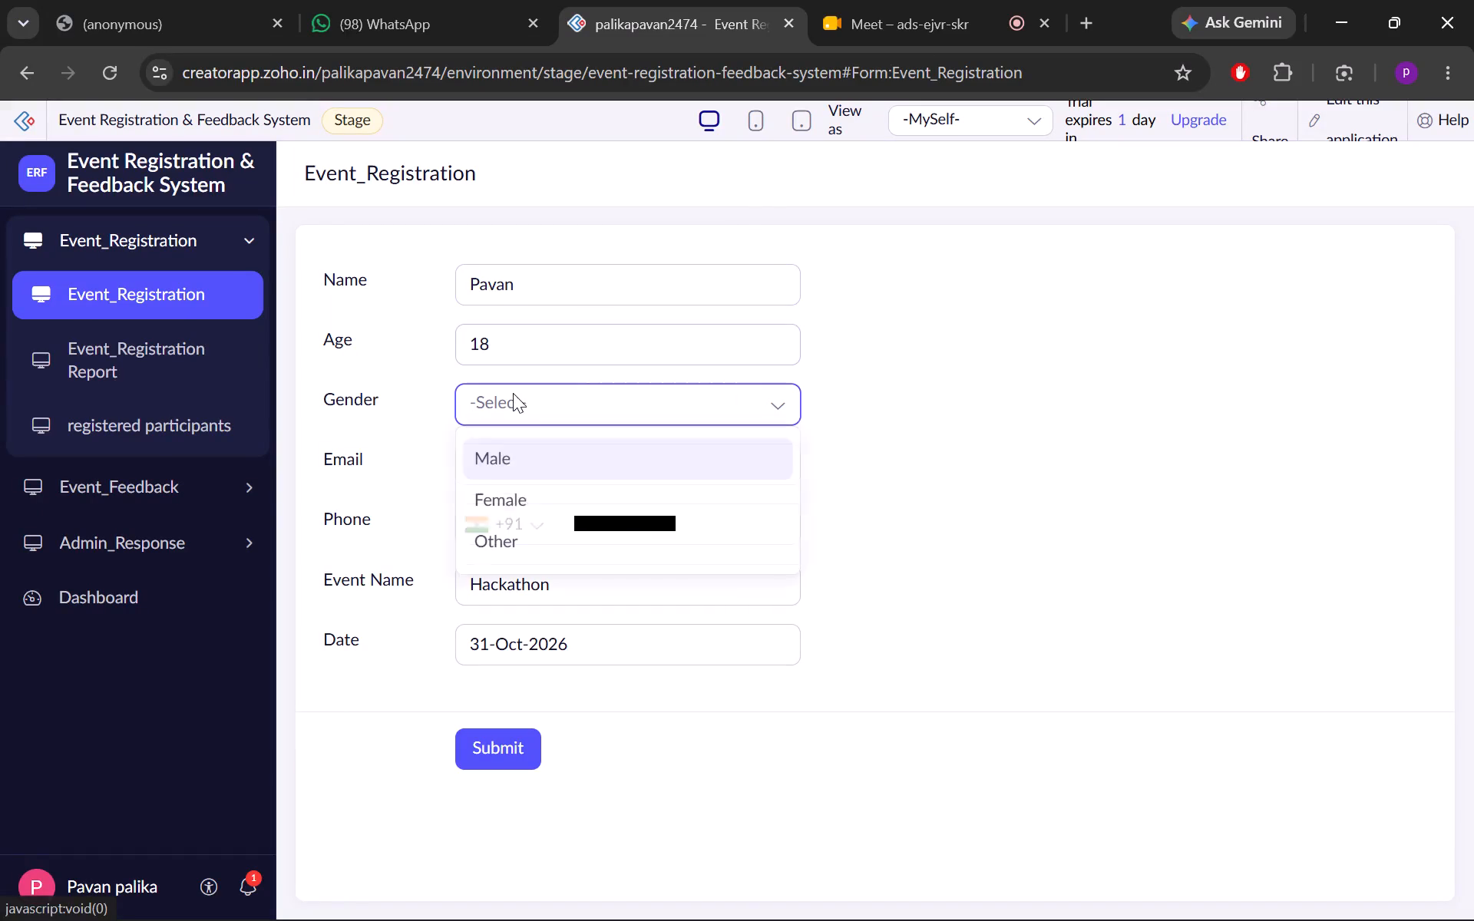
Complete Pavan's event registration with gender Male and the saved email and phone number, correct the phone entry, and submit it.
left_click(560, 446)
left_click(586, 469)
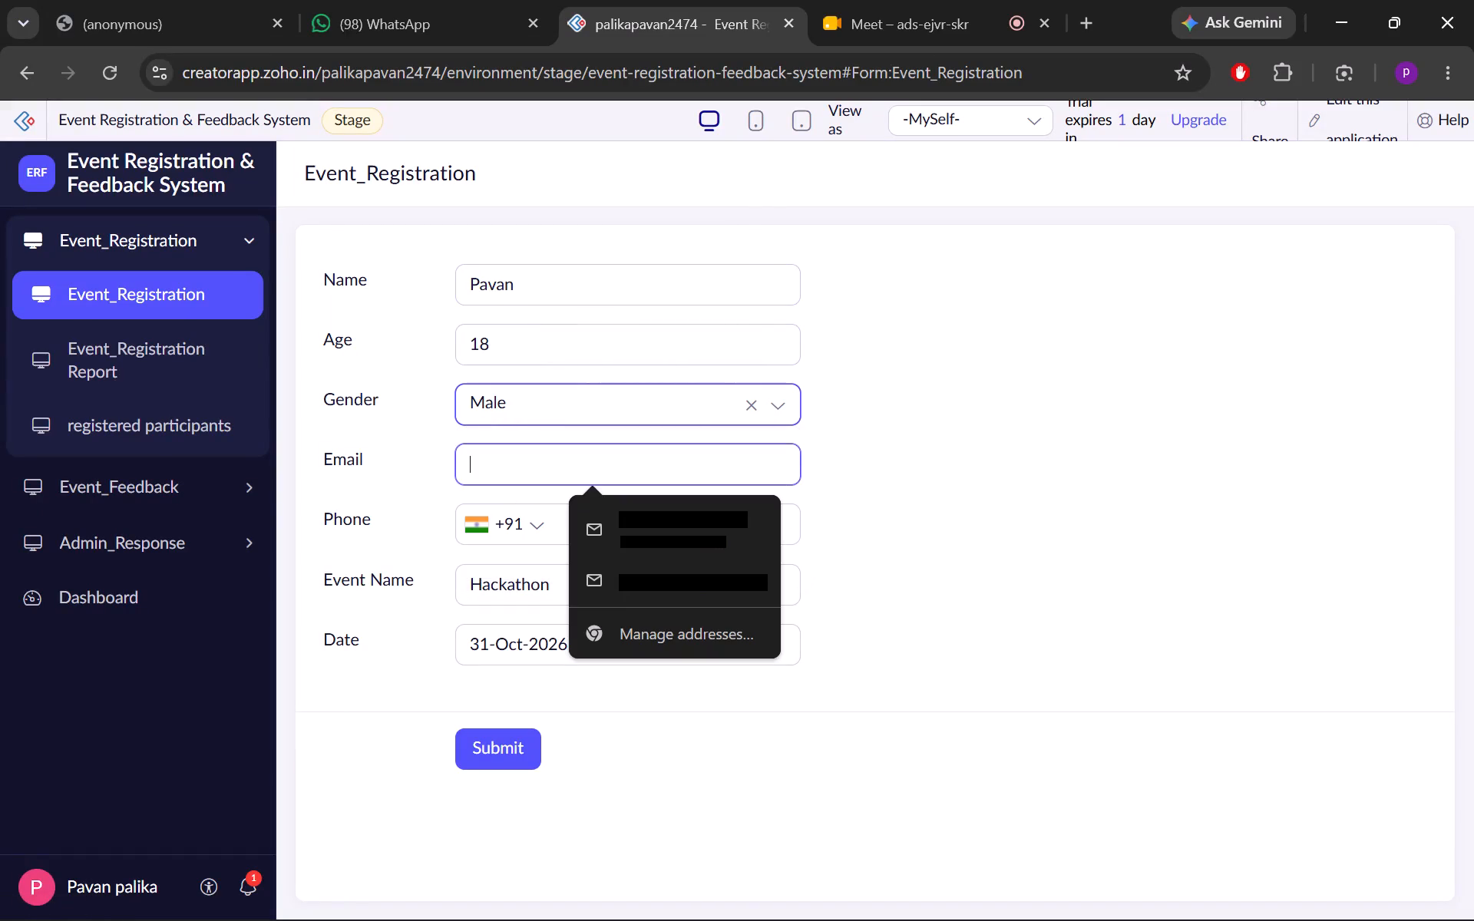
left_click(673, 517)
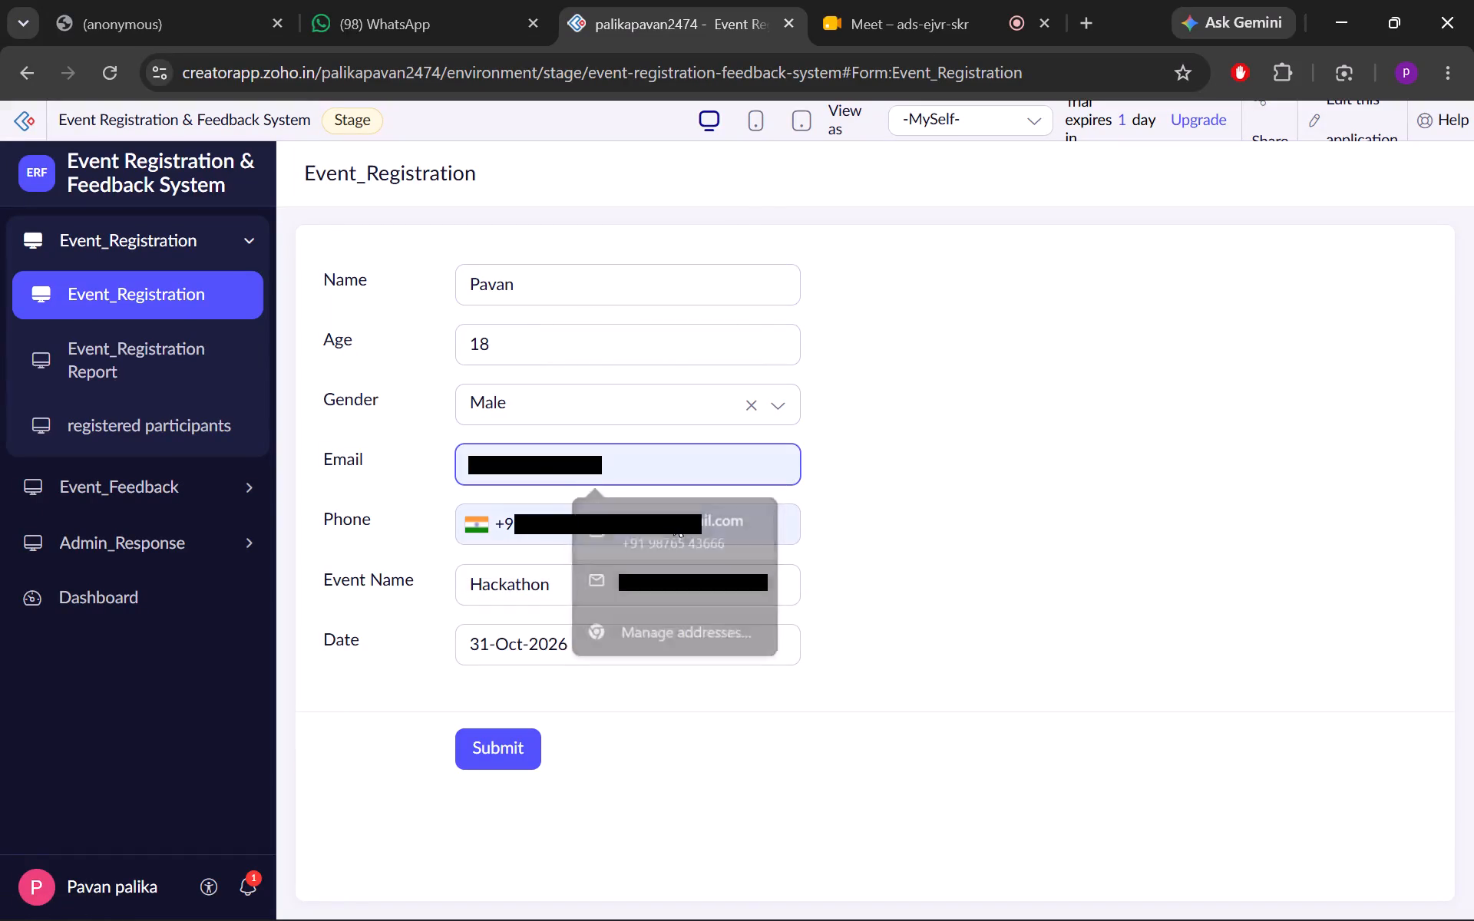
left_click(668, 516)
left_click(625, 563)
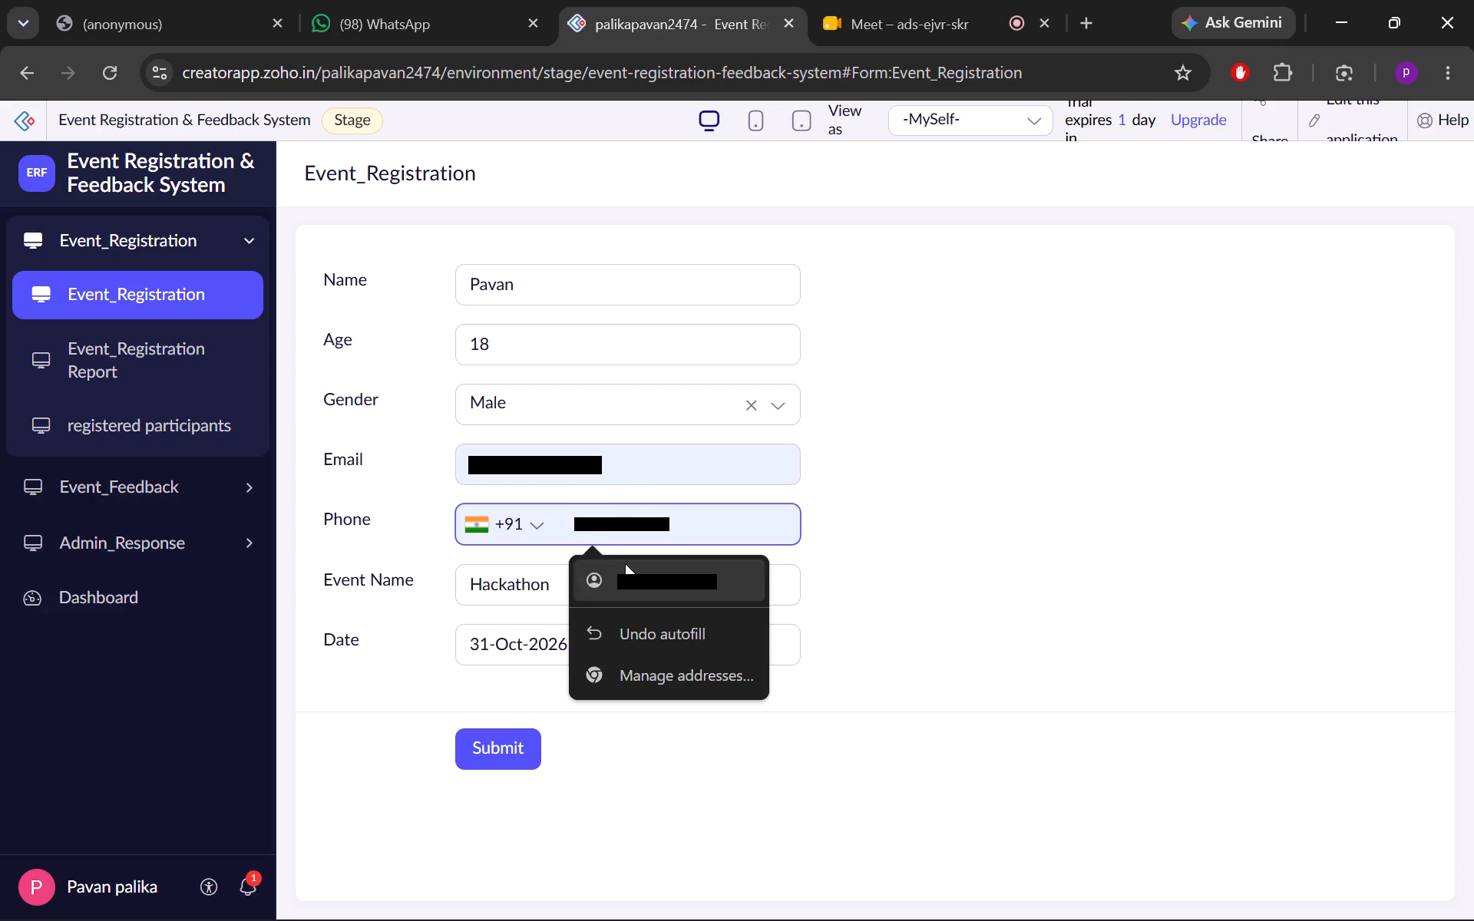
left_click(581, 519)
key("BackSpace")
left_click(496, 742)
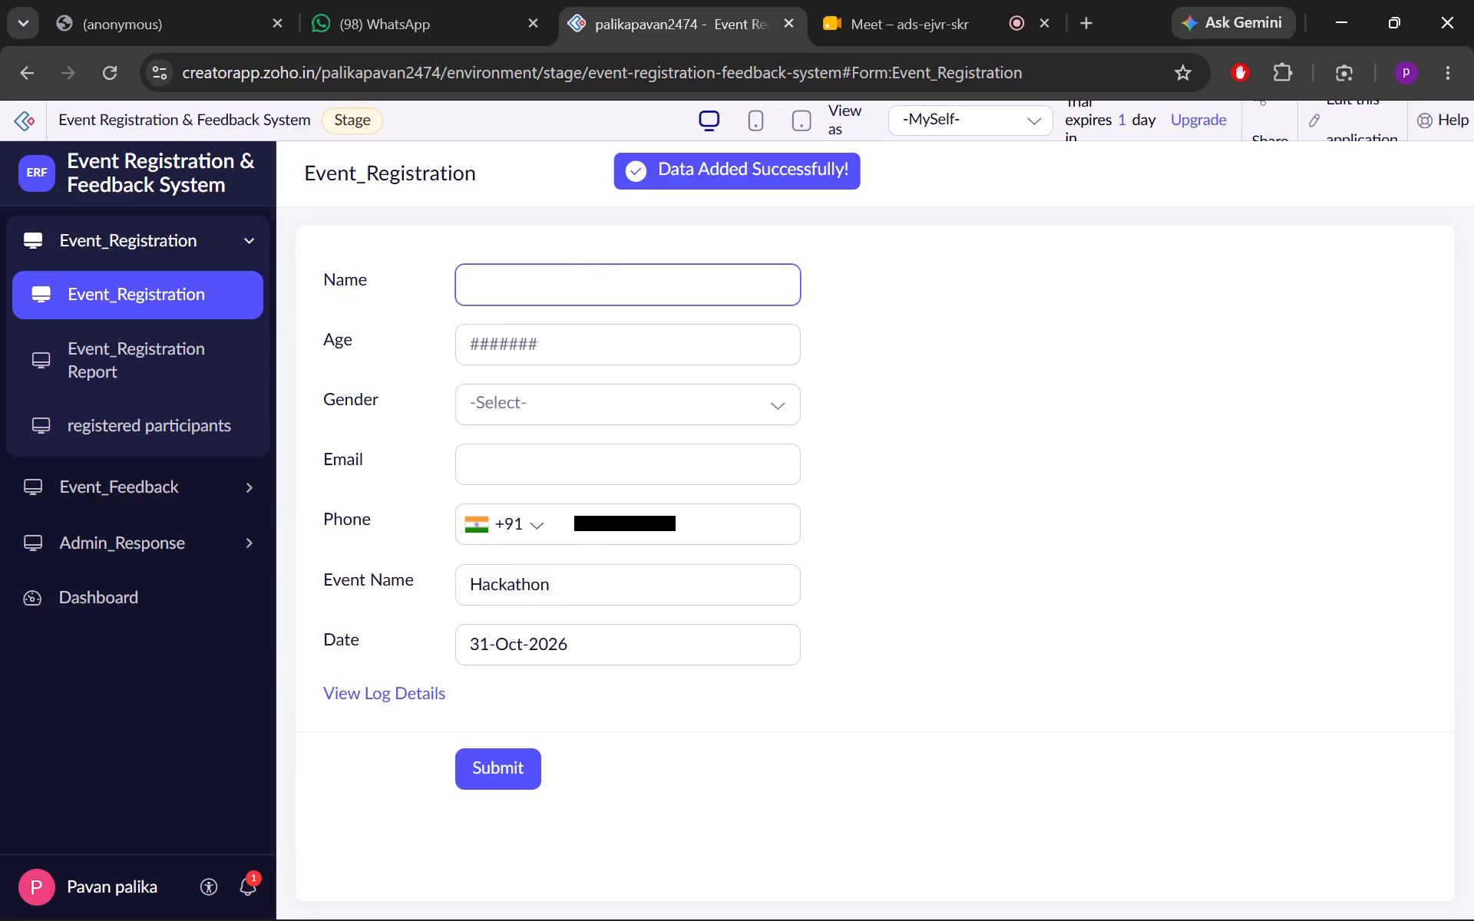
Fill in a new event registration with the name Ram, age 19 and gender Male.
type("RAm")
key("BackSpace")
key("BackSpace")
type("am")
key("Tab")
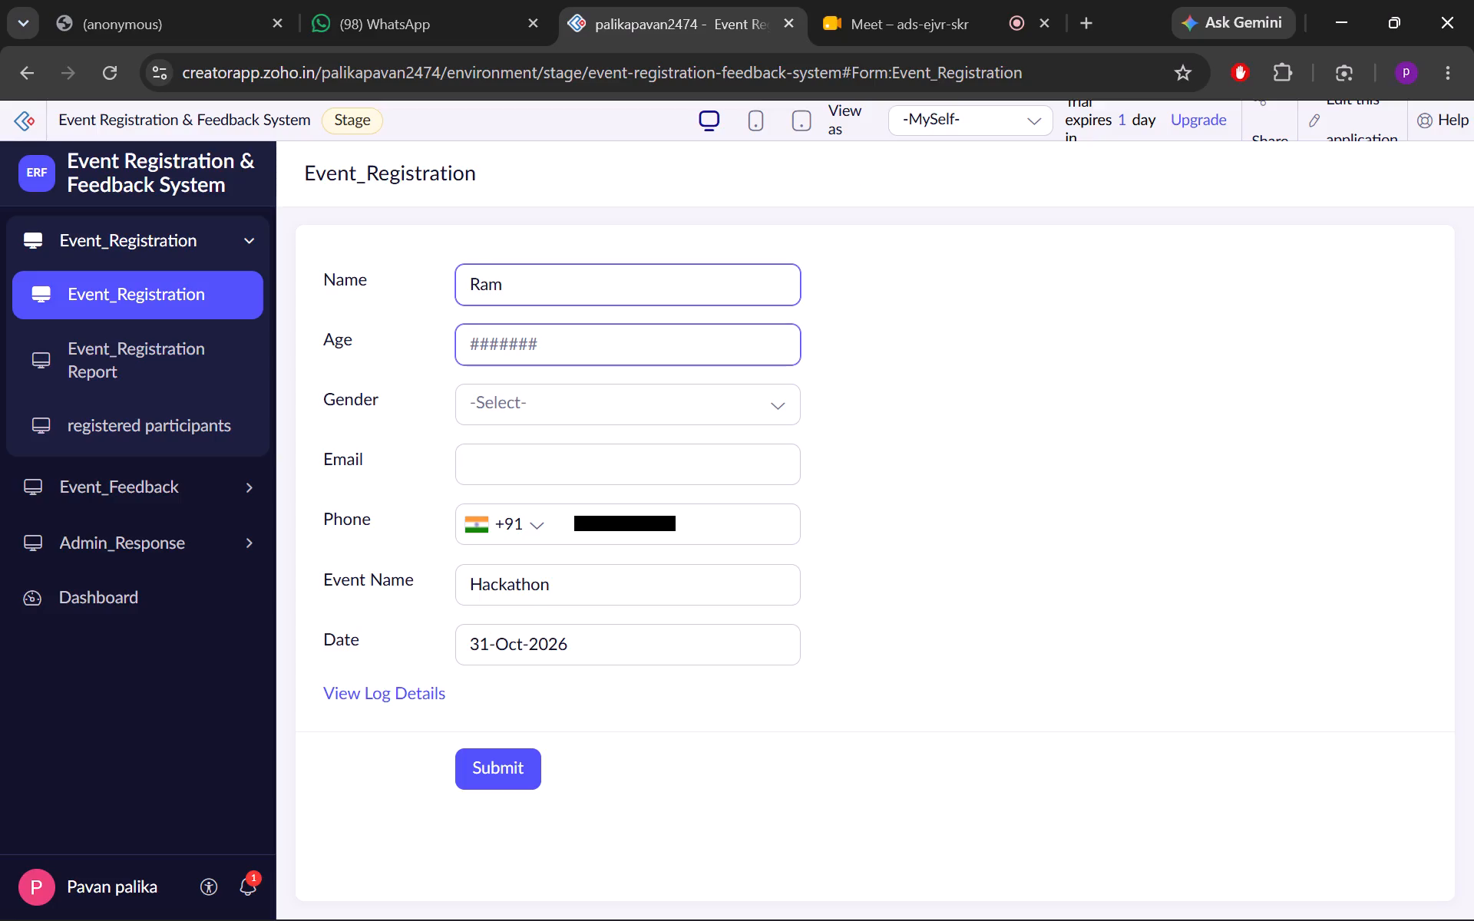
type("19")
left_click(630, 393)
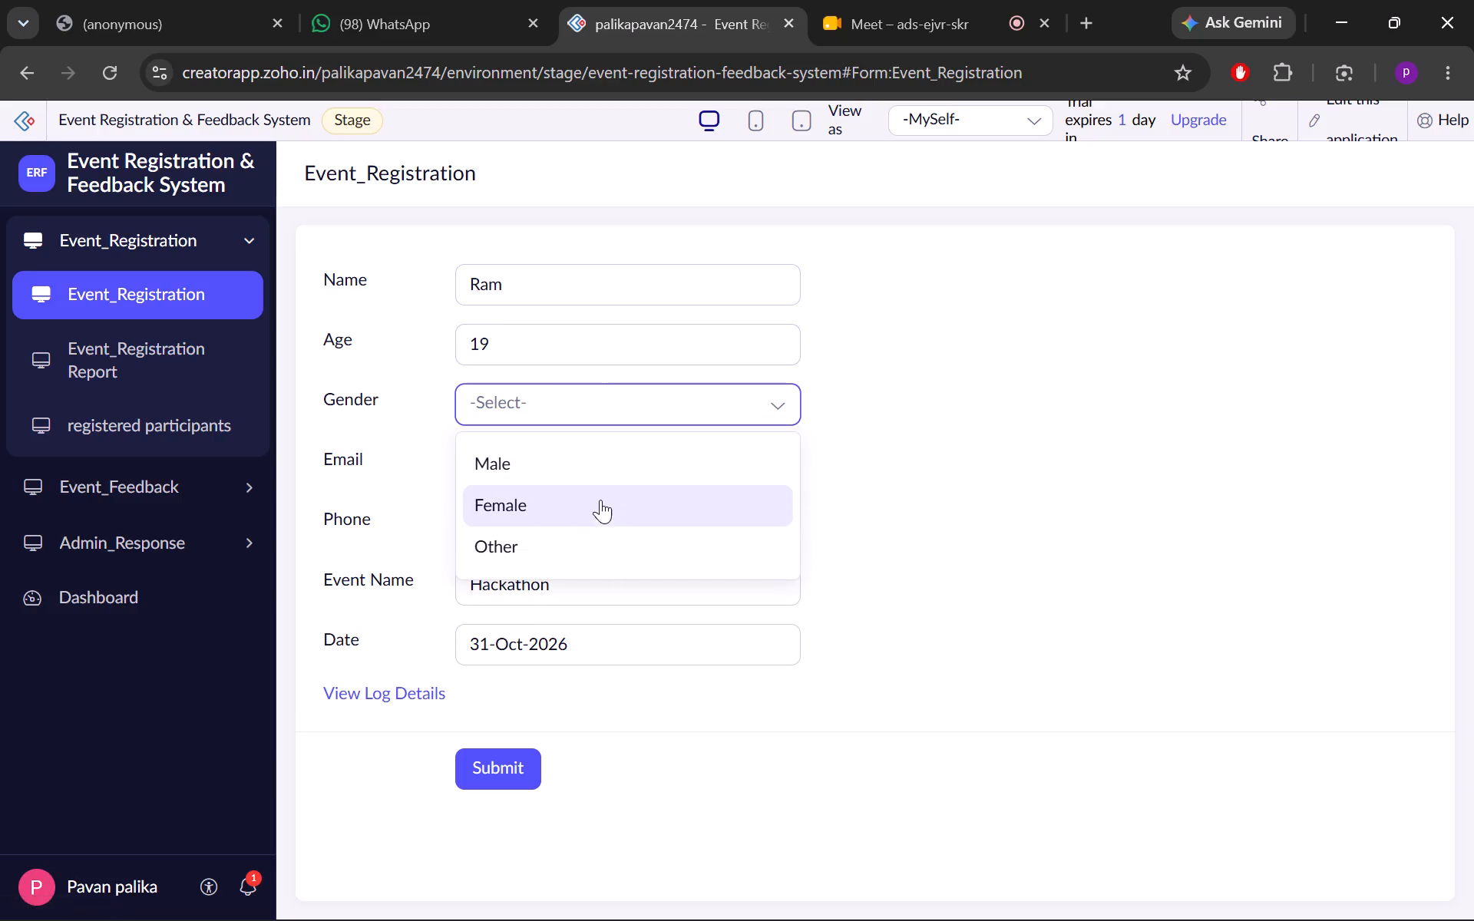
left_click(545, 470)
Add the other saved email address and a corrected phone number to Ram's registration and submit it.
left_click(559, 476)
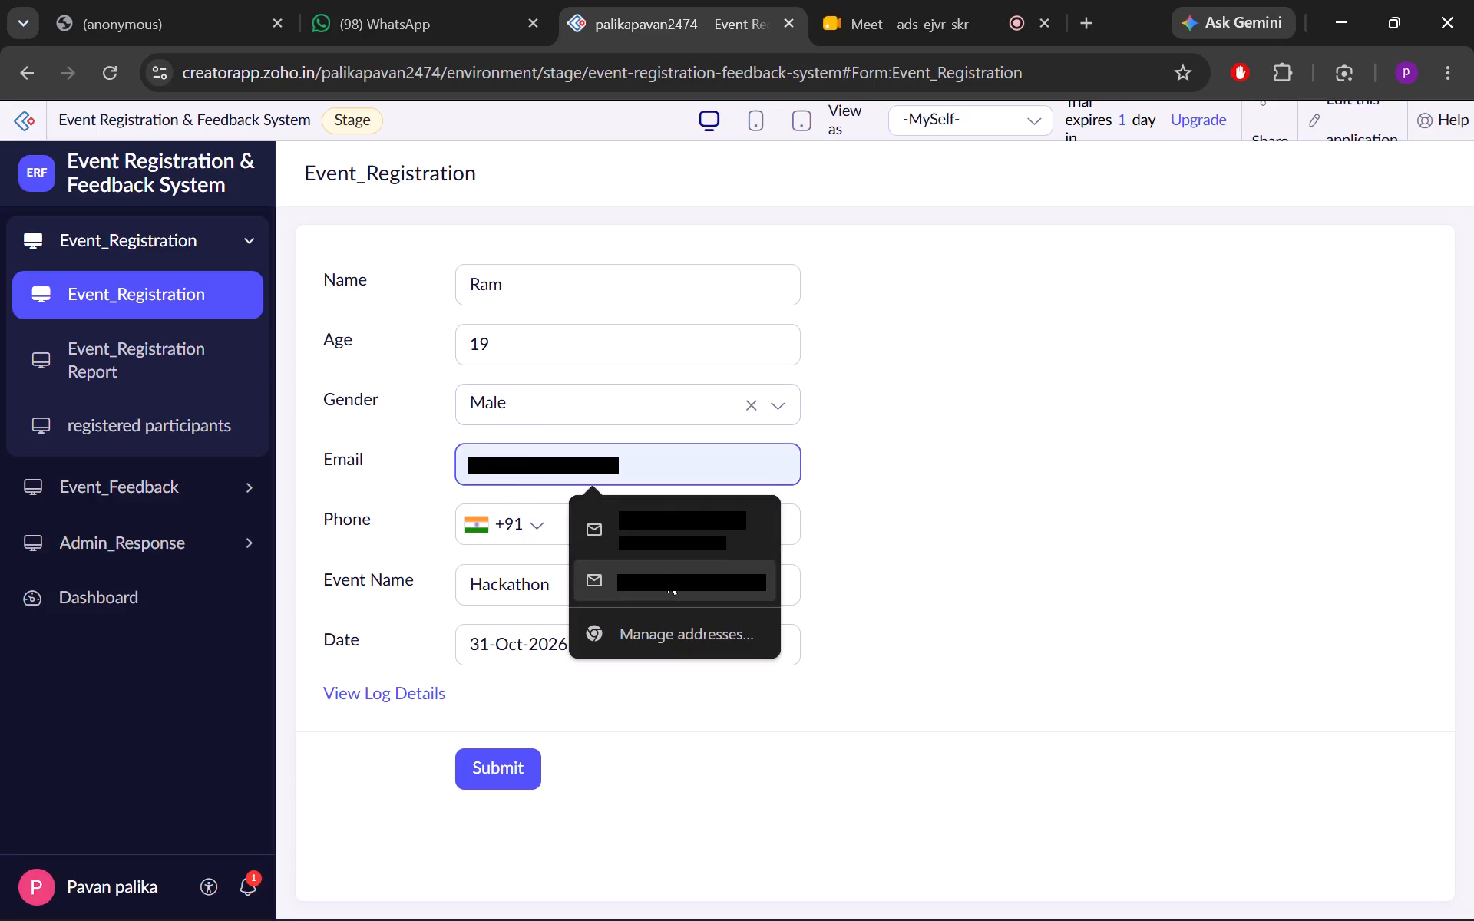
left_click(667, 575)
left_click(656, 533)
left_click(700, 584)
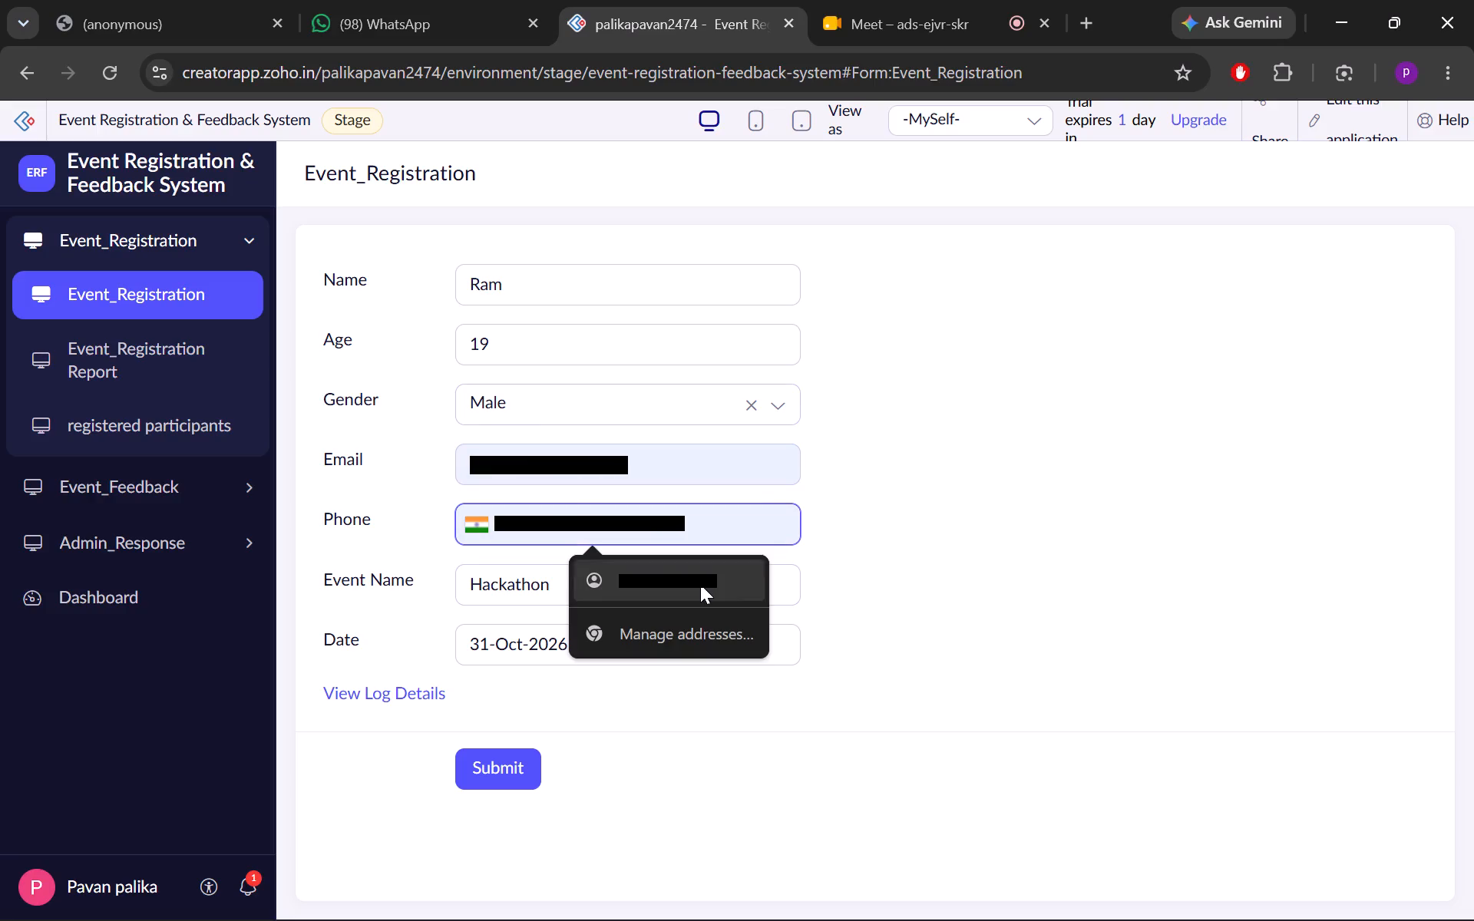
left_click(593, 531)
key("BackSpace")
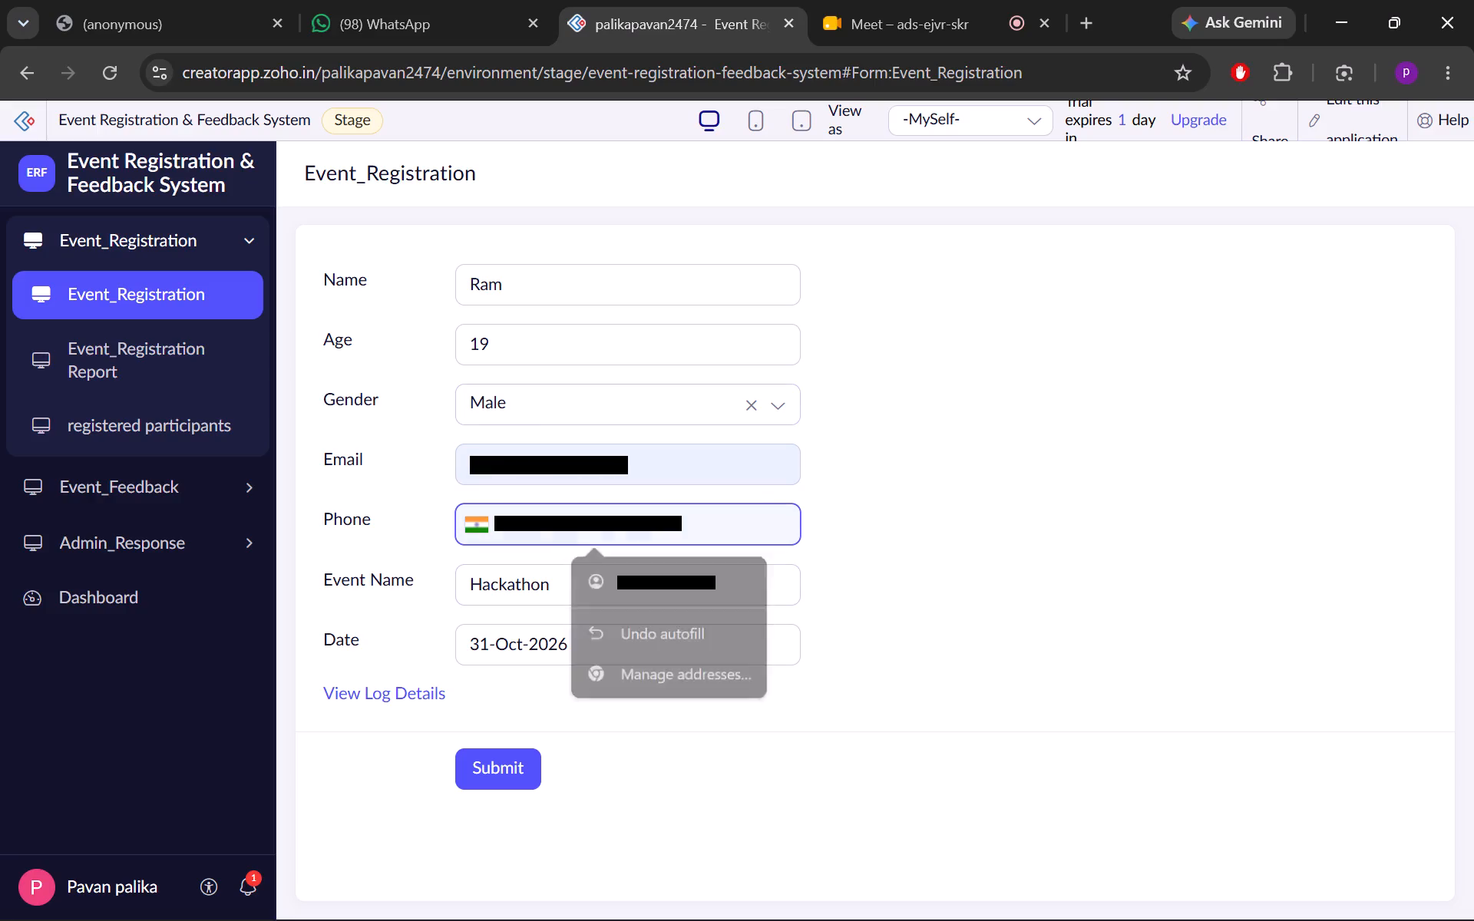
key("BackSpace")
key("9")
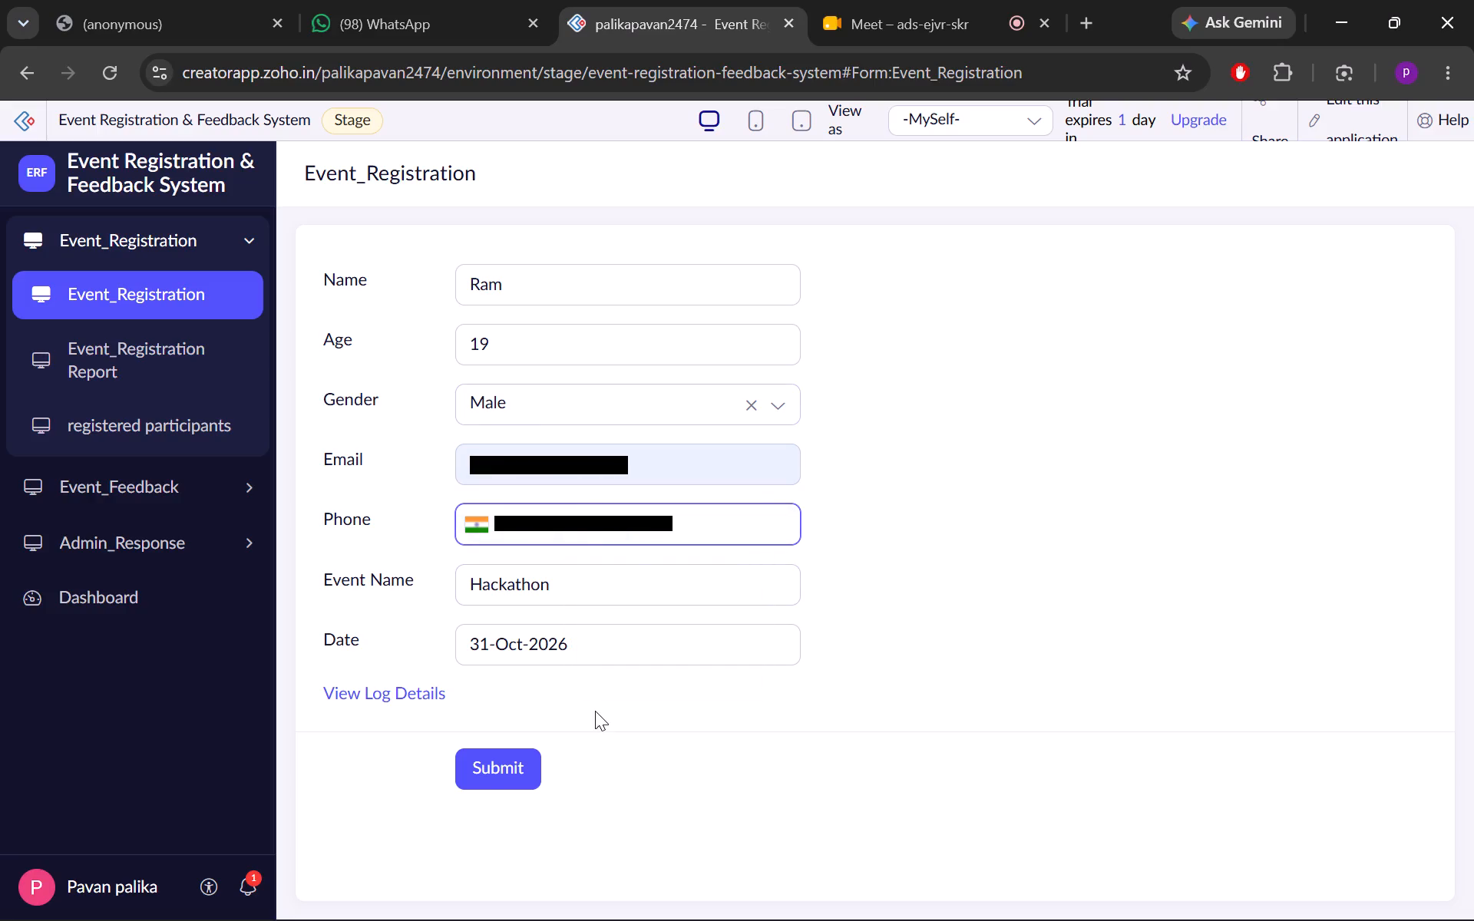
left_click(486, 765)
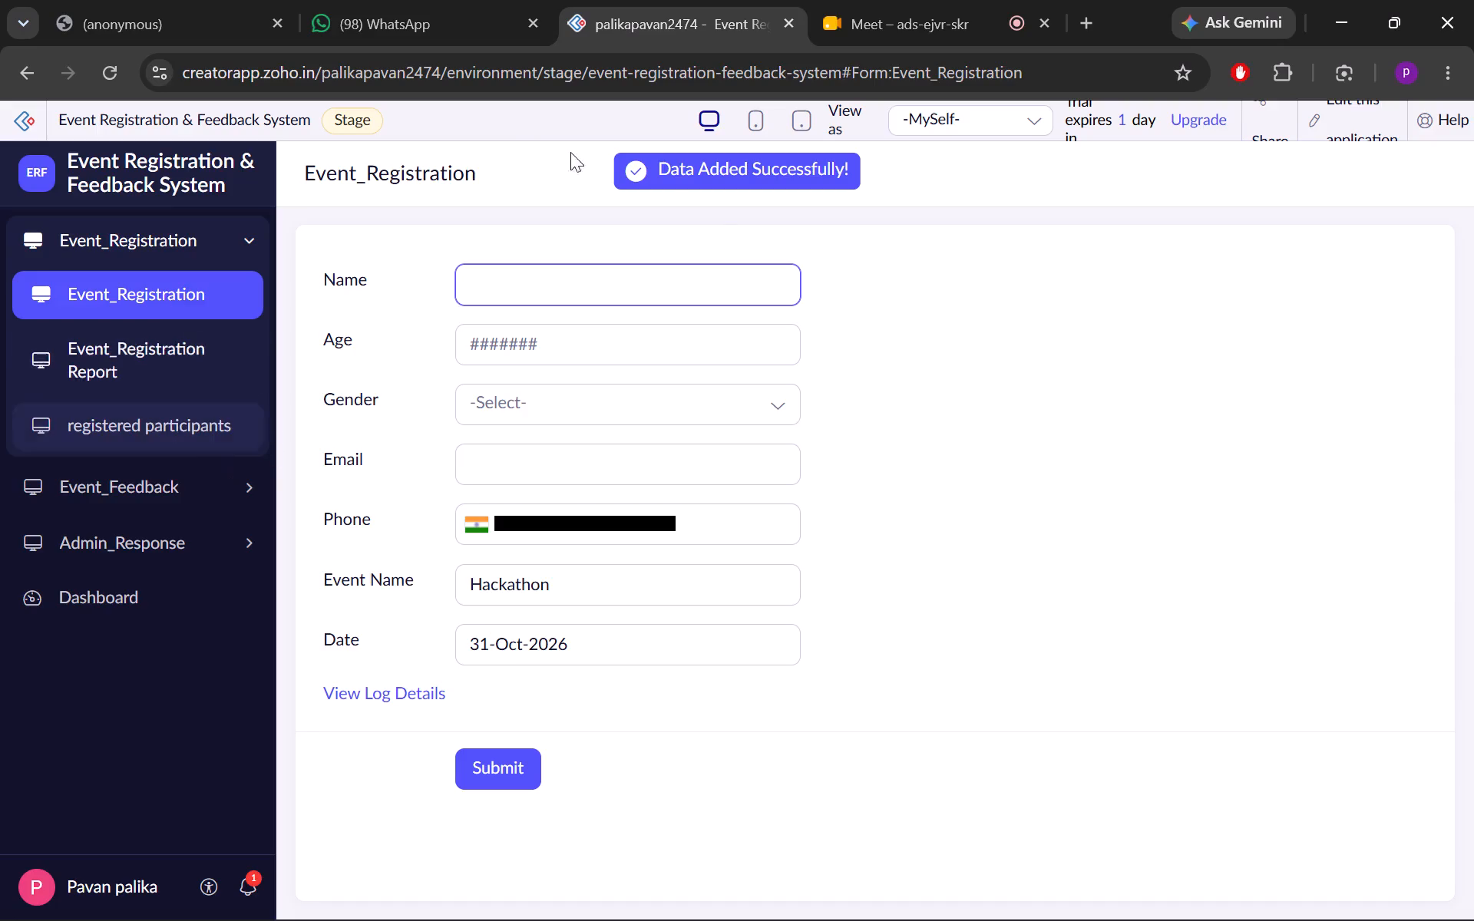
Enter the name karthik and age 19 in a new event registration and open the gender choices.
type("Va")
key("BackSpace")
key("BackSpace")
type("karthik")
key("Tab")
type("19")
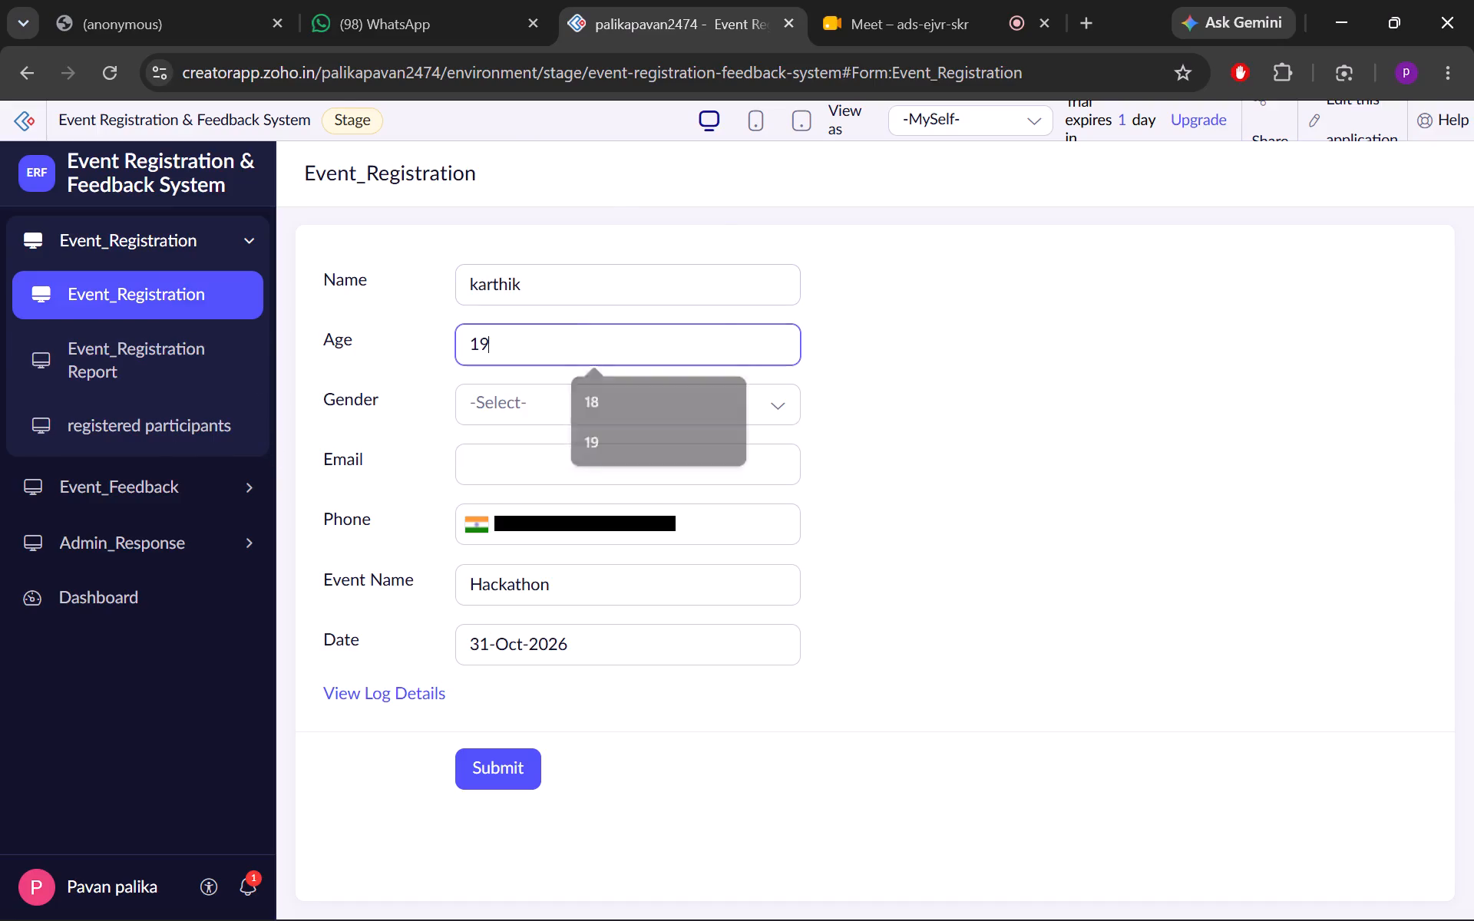
key("Tab")
key("Down")
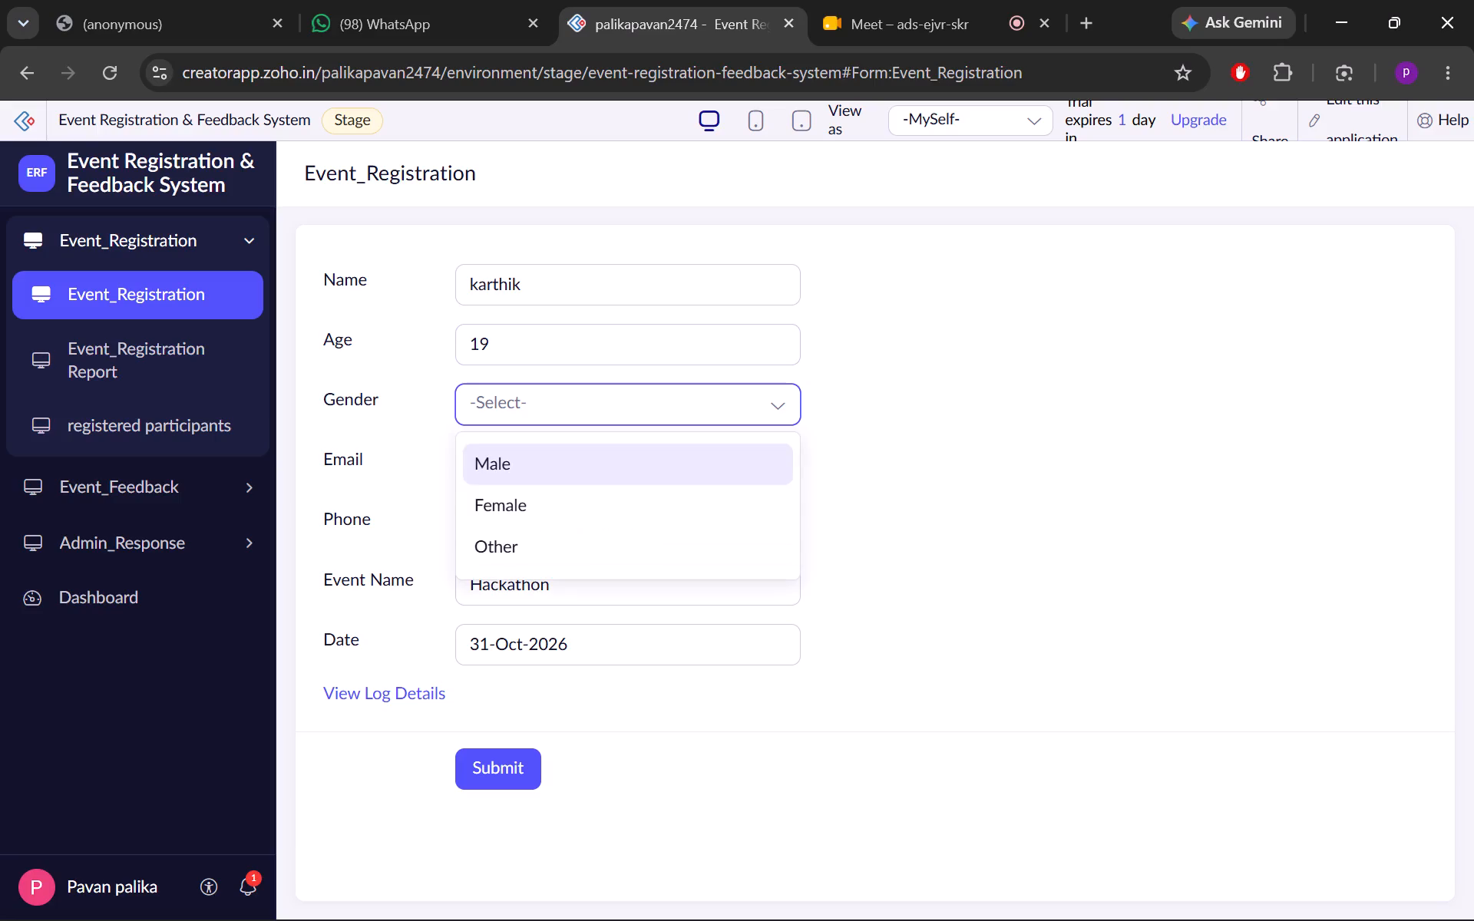
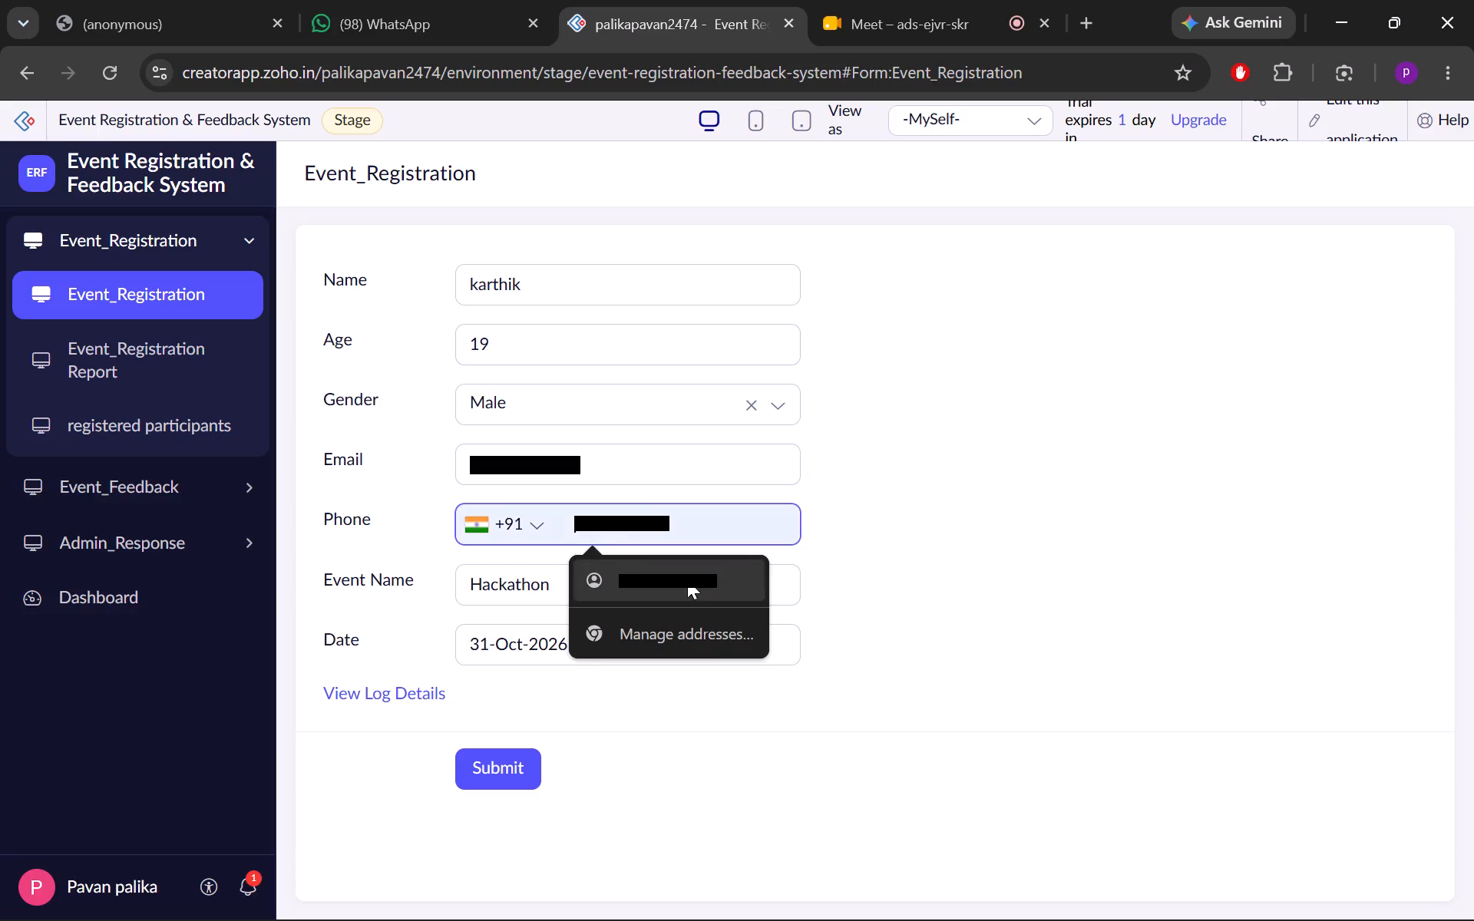
Correct the phone entry in karthik's Hackathon registration and submit the form.
left_click(581, 518)
key("BackSpace")
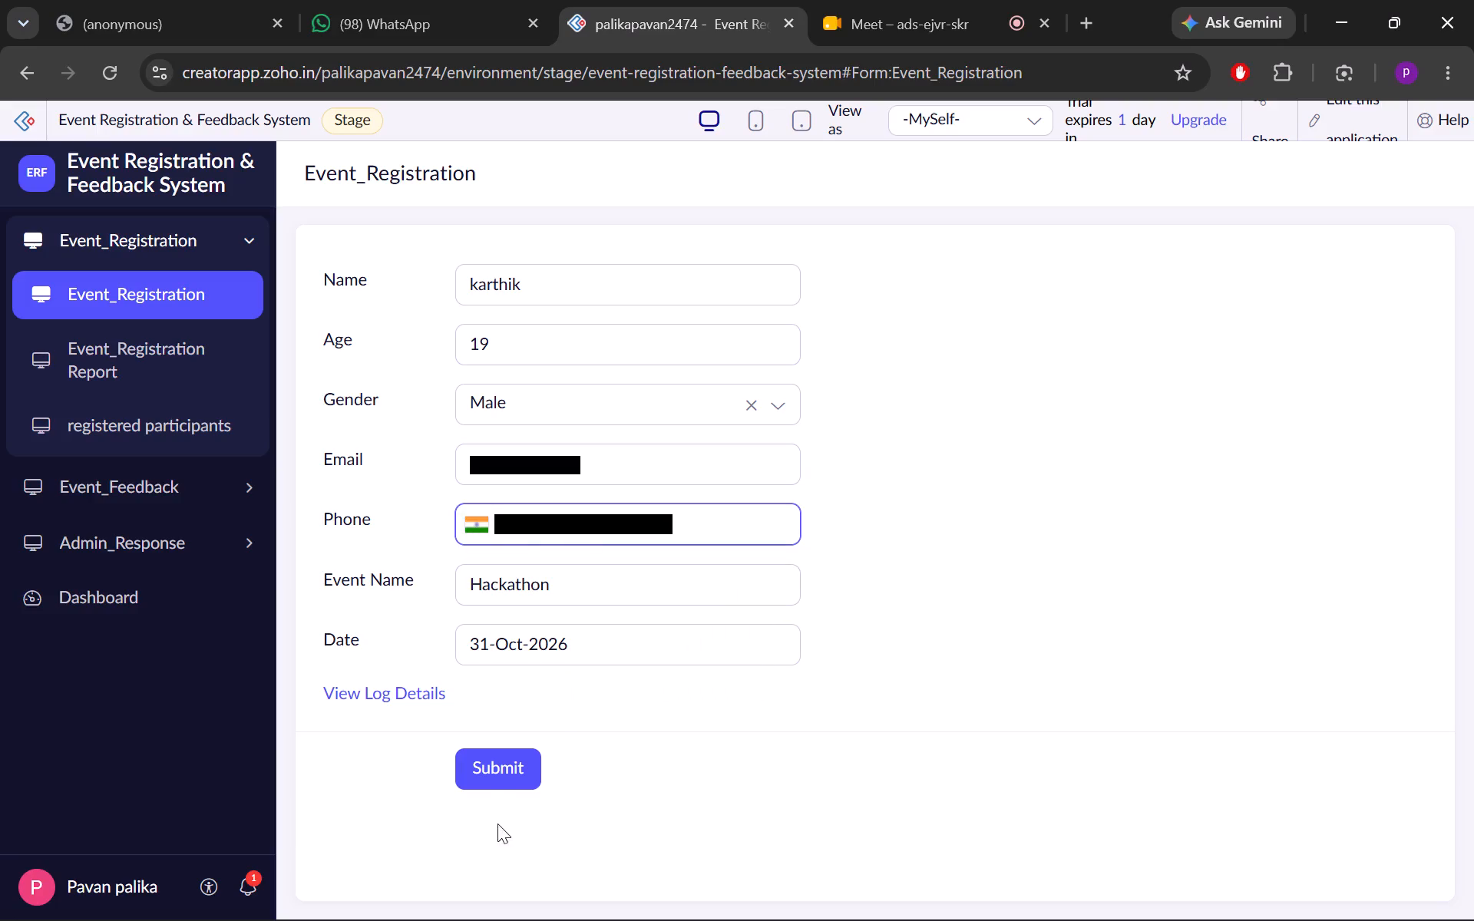
left_click(492, 779)
Review the submitted registrations in the Event_Registration Report and the registered participants report.
left_click(144, 338)
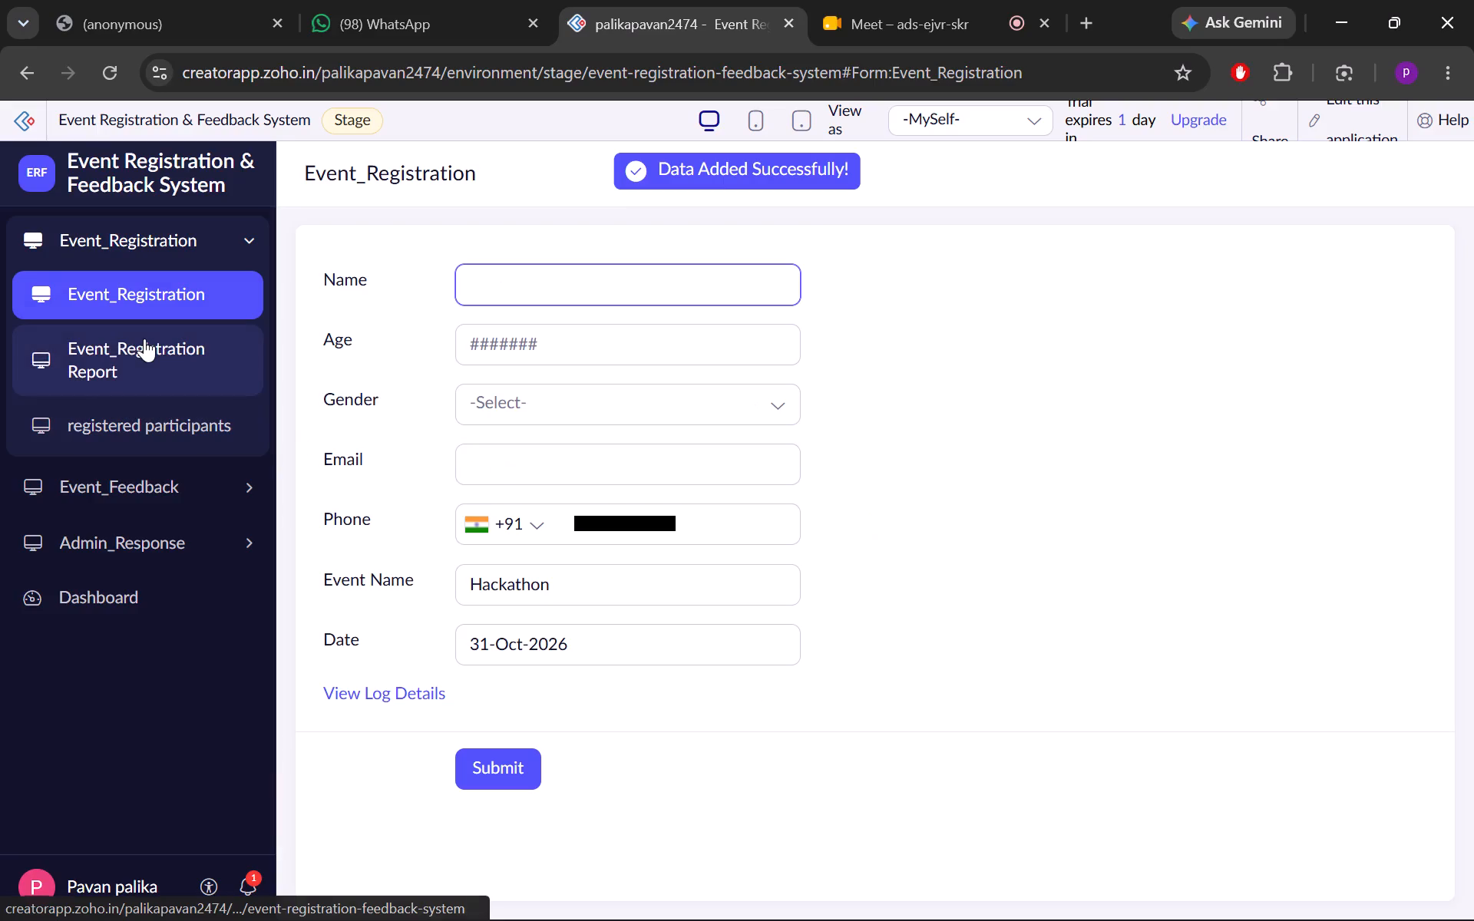
left_click(150, 432)
Submit an Event_Feedback entry for participant karthik with rating 5 and the comment "Good".
left_click(186, 467)
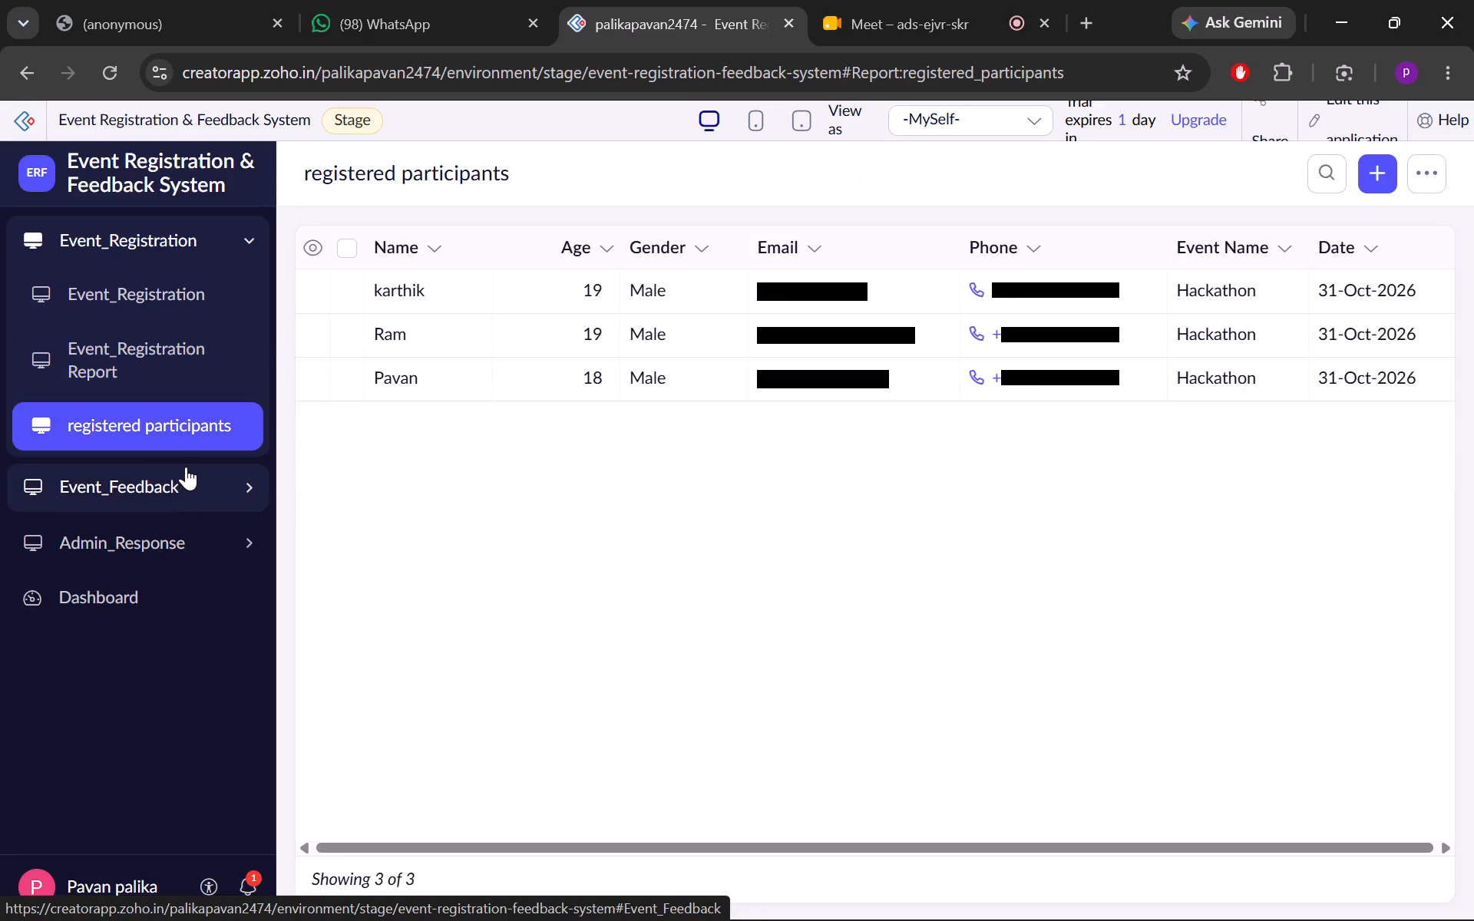
left_click(173, 367)
left_click(580, 274)
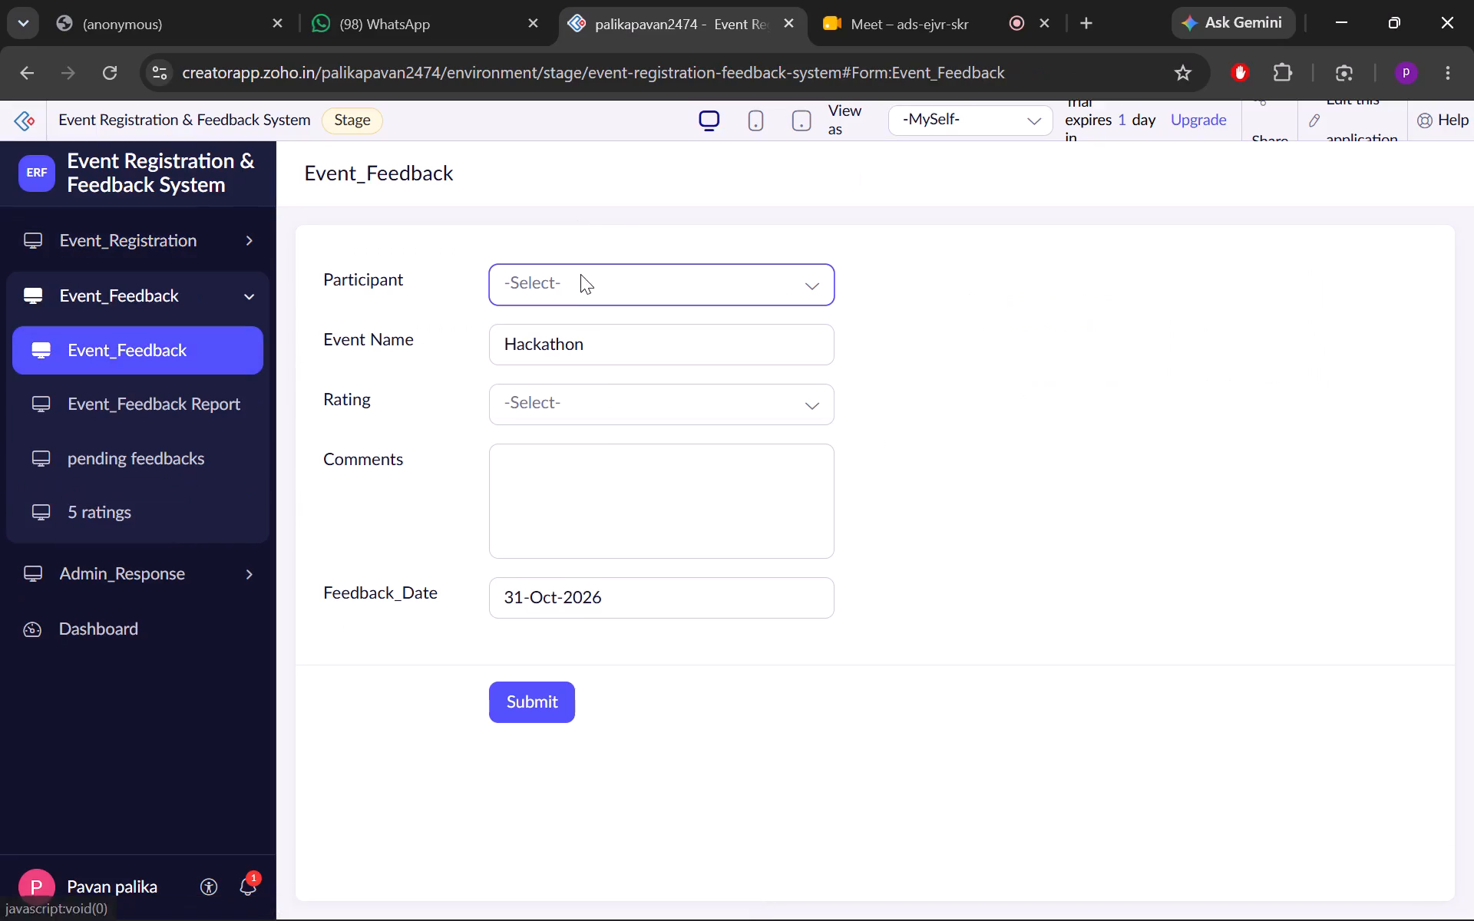
left_click(618, 335)
left_click(676, 338)
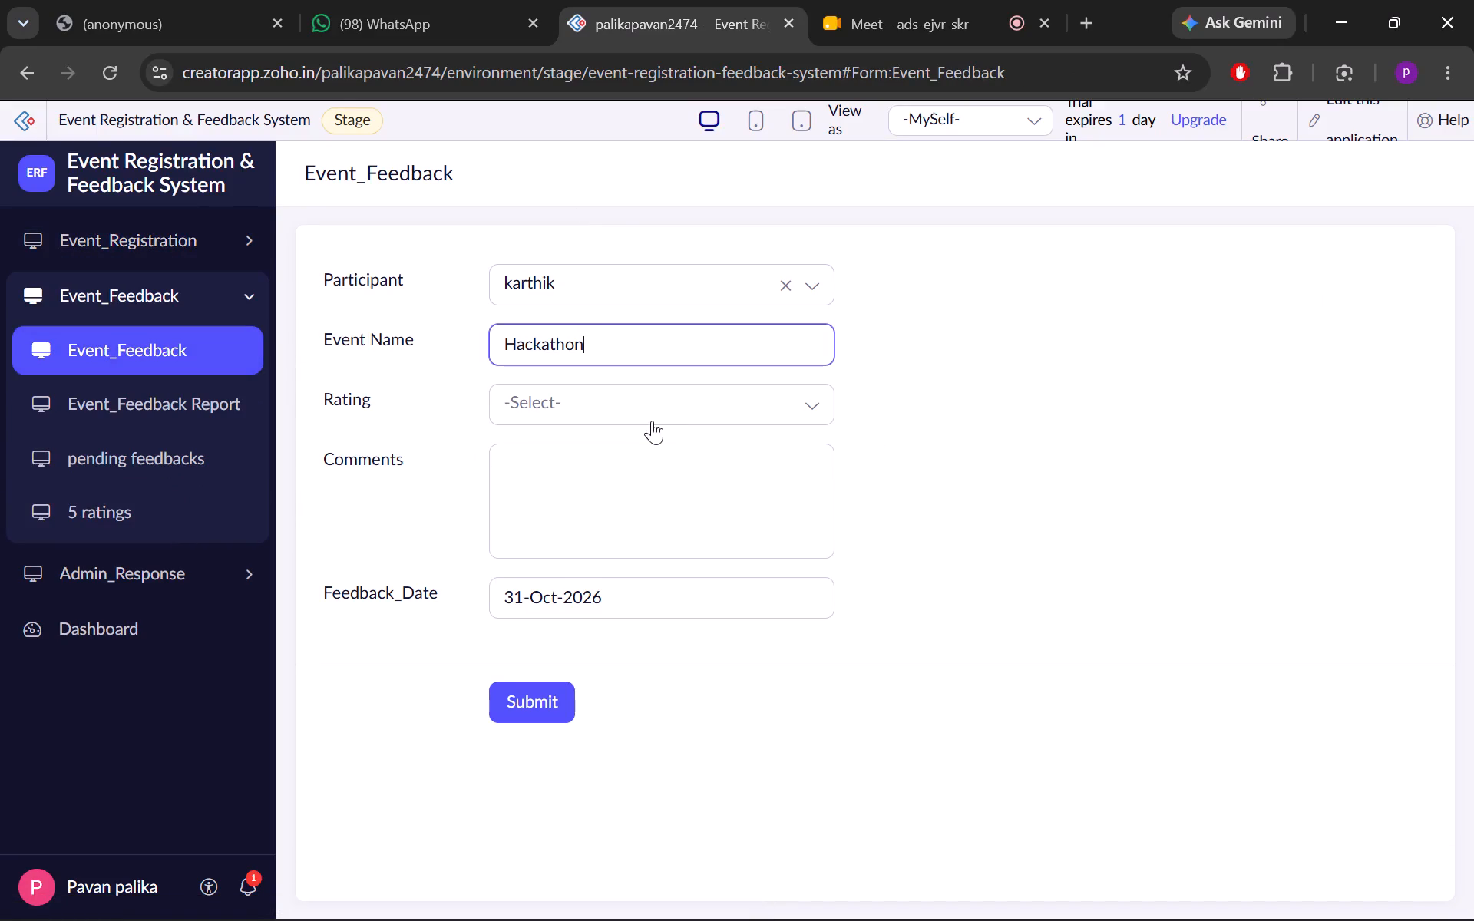
left_click(653, 415)
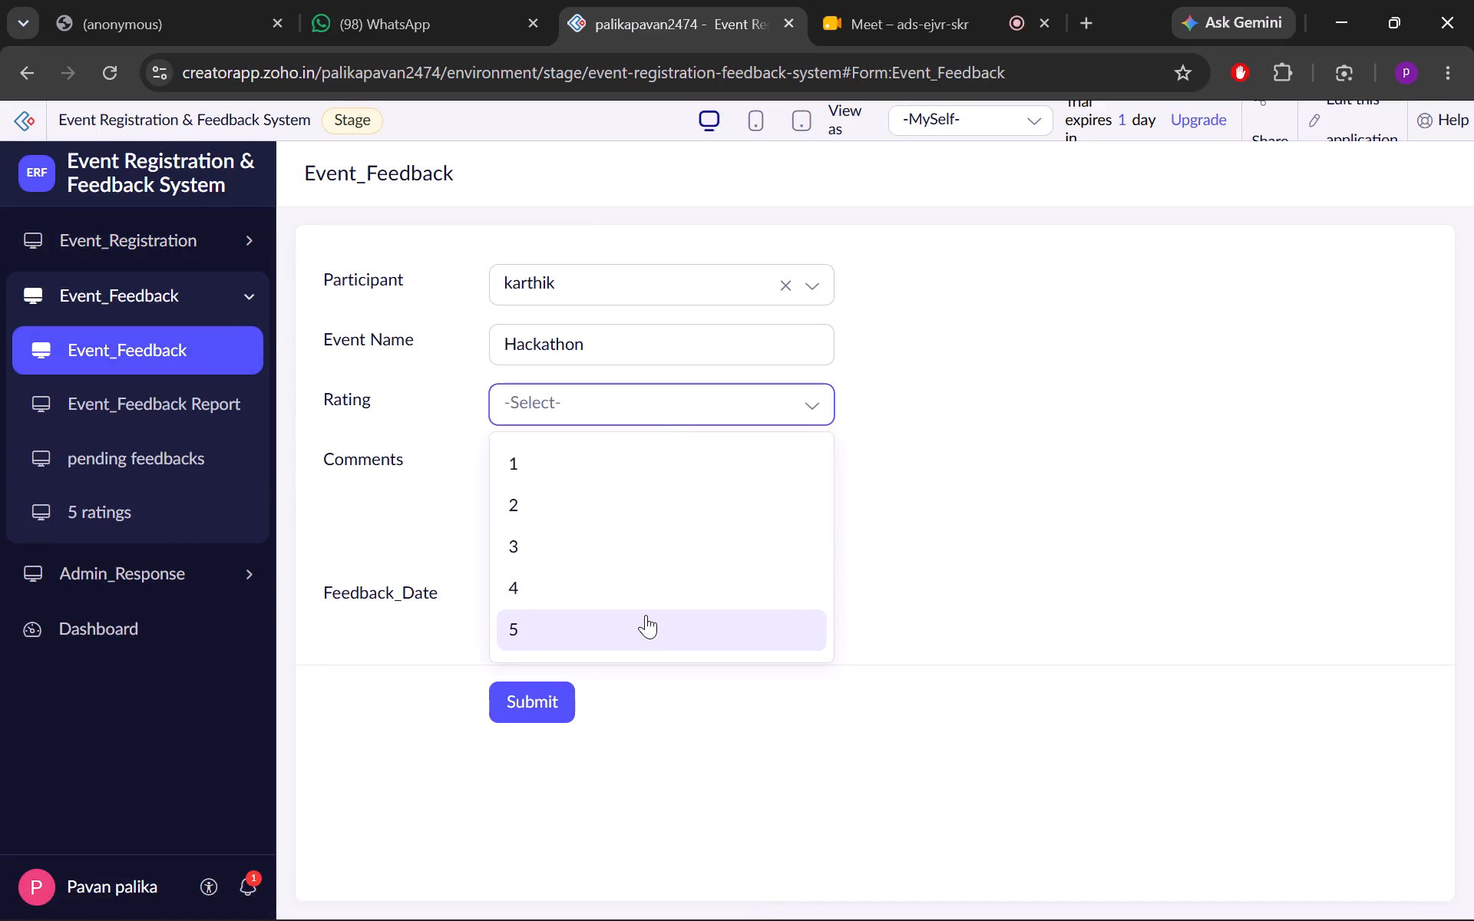
left_click(646, 615)
left_click(742, 463)
type("Good")
left_click(561, 672)
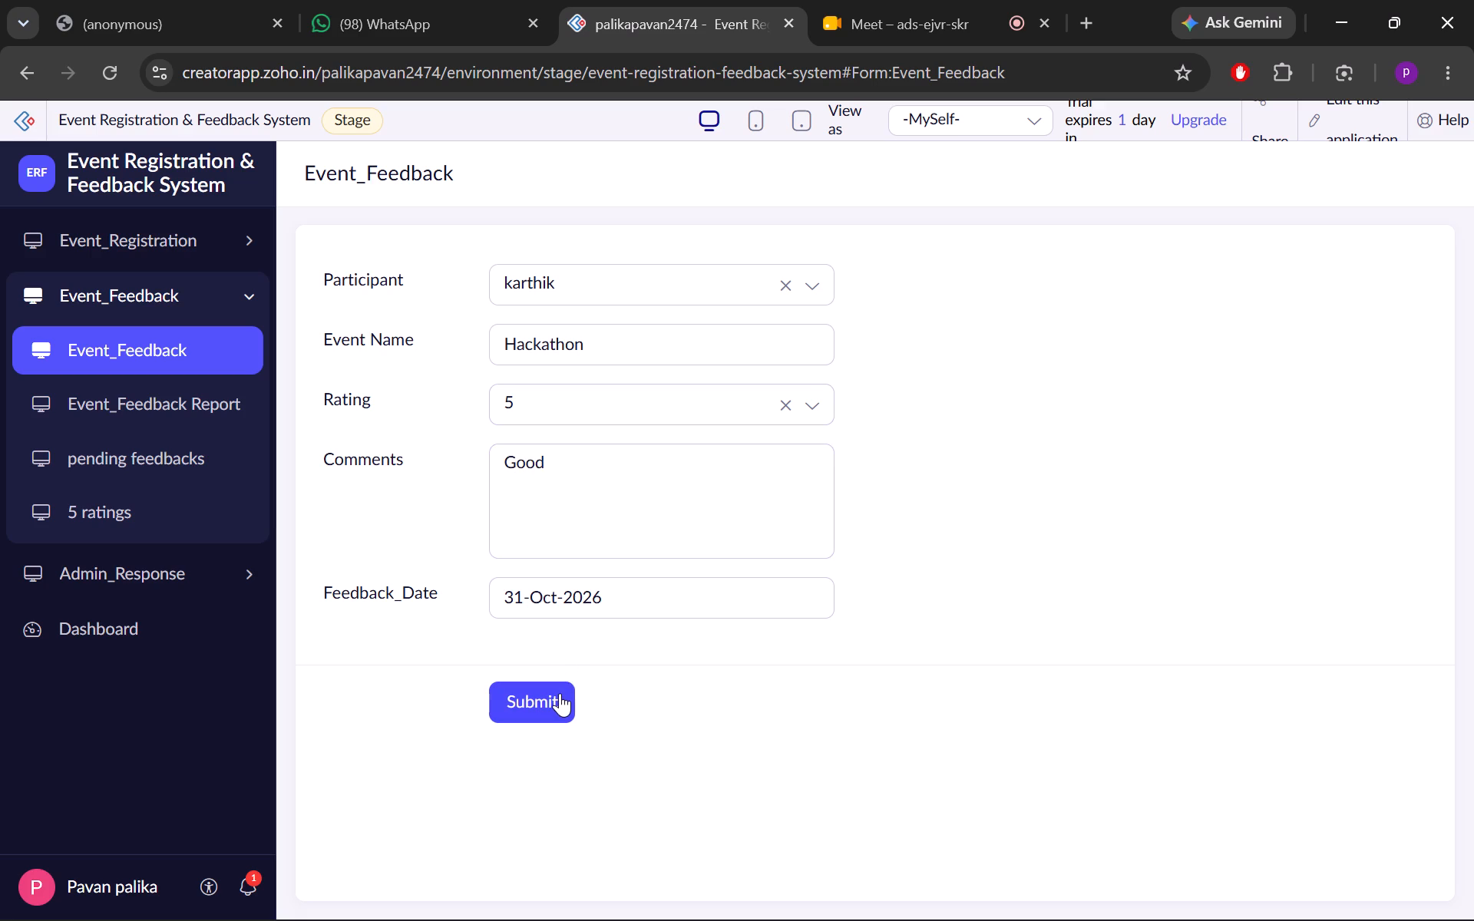
left_click(560, 693)
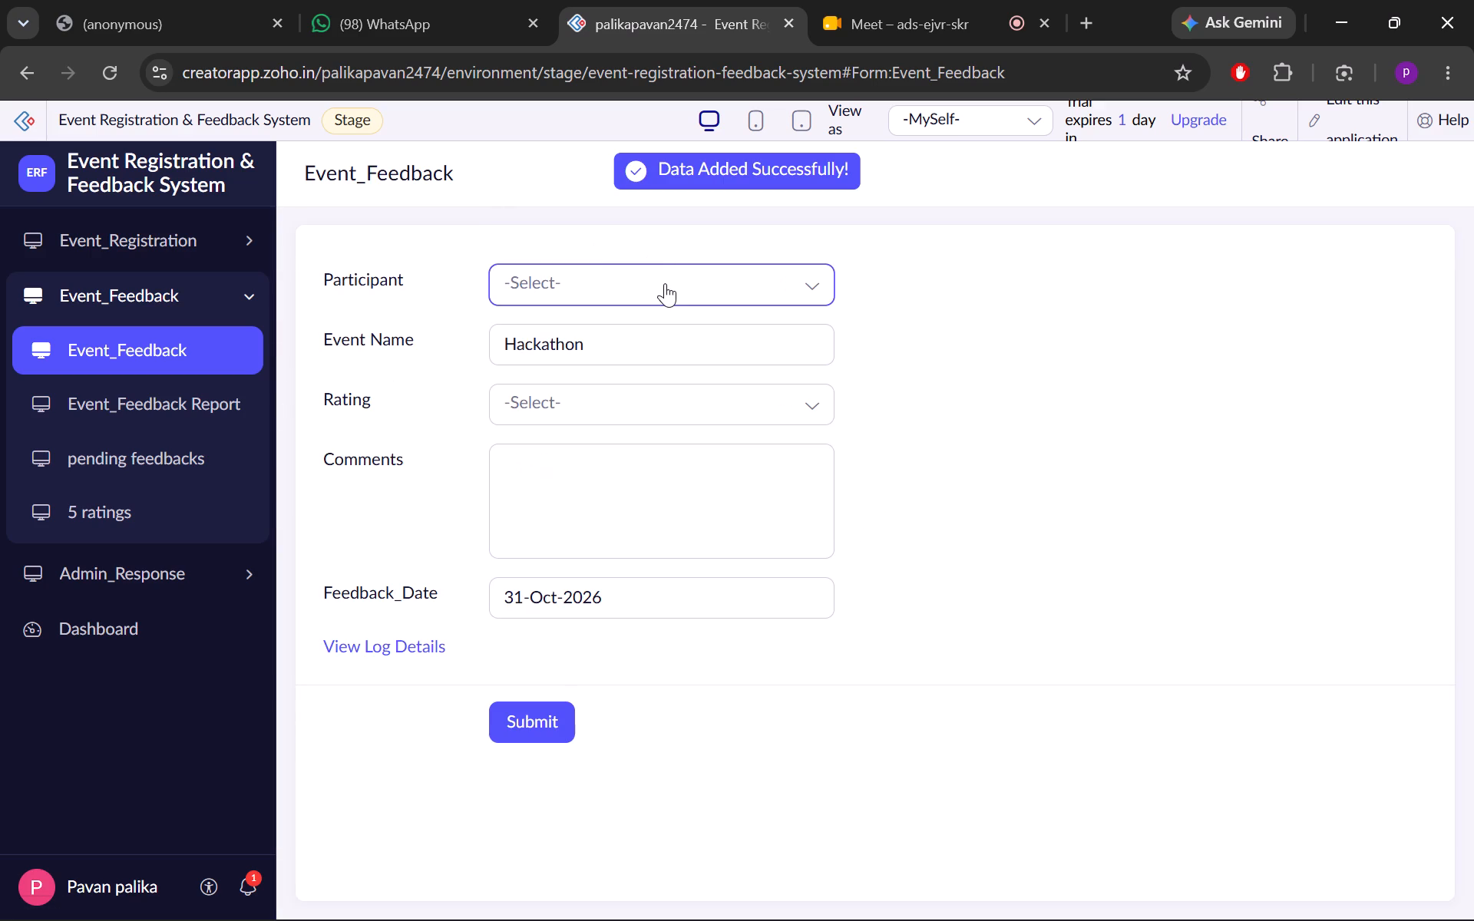
Submit an Event_Feedback entry for participant Pavan with rating 1 and the comment "Not too good".
left_click(665, 283)
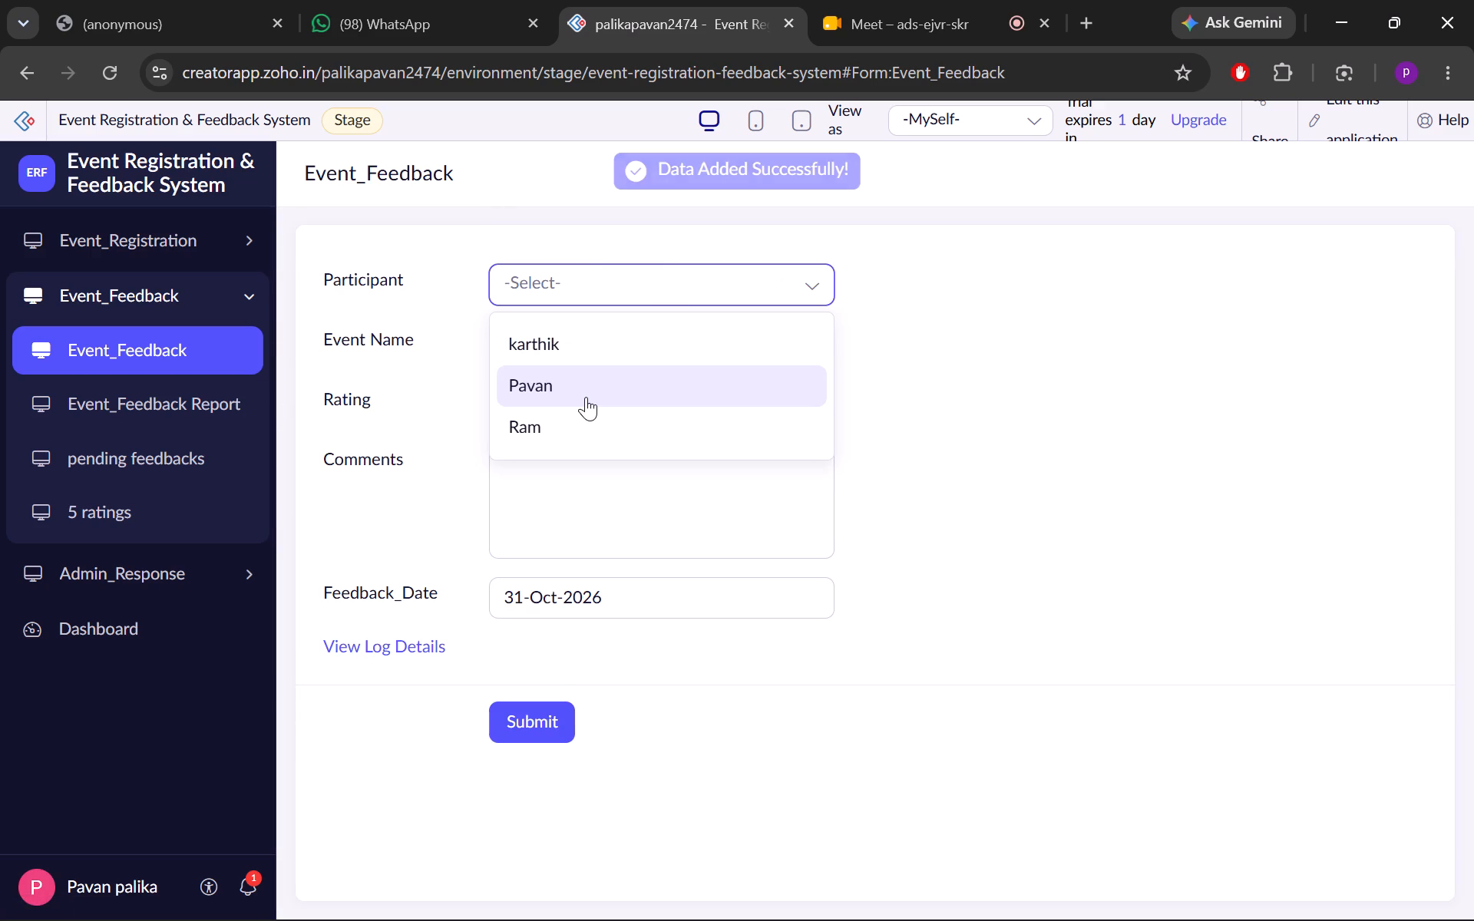
left_click(586, 397)
left_click(666, 406)
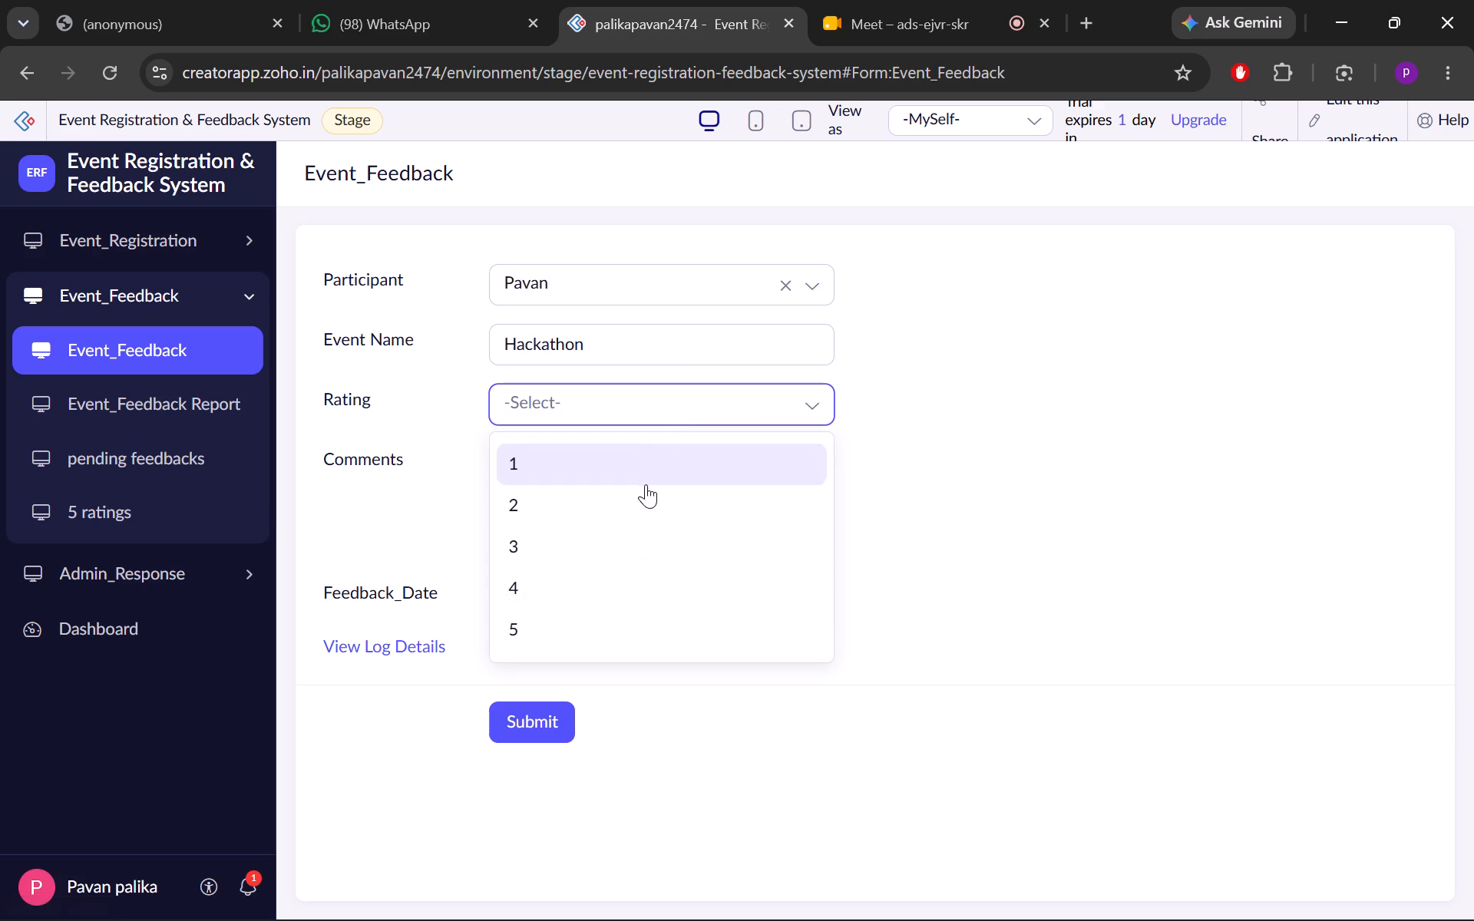
left_click(618, 453)
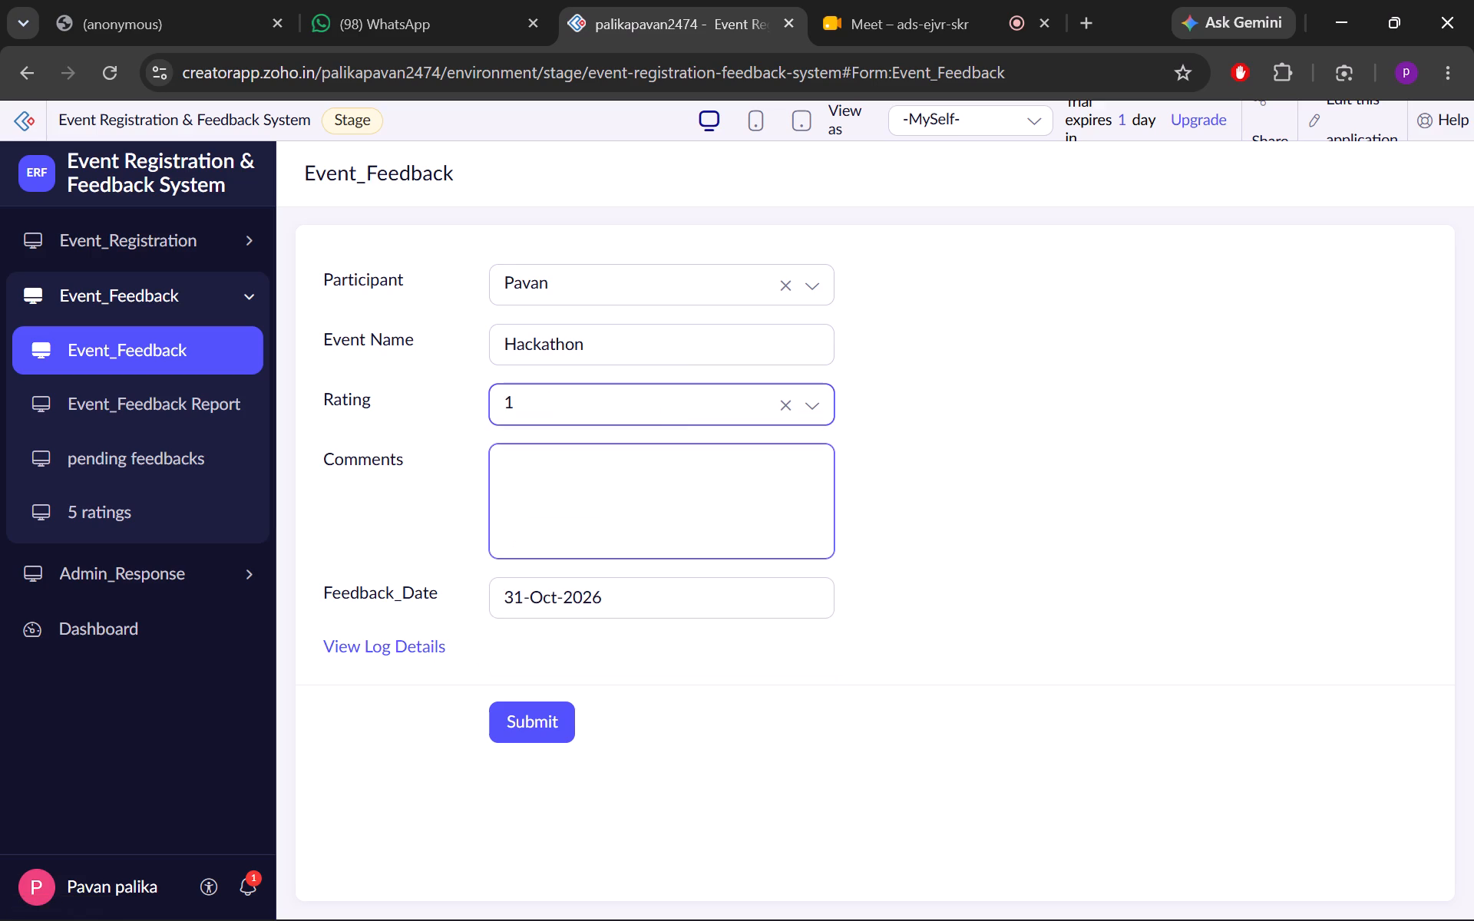
left_click(640, 487)
type("Not")
key("space")
type("too f")
key("BackSpace")
type("good")
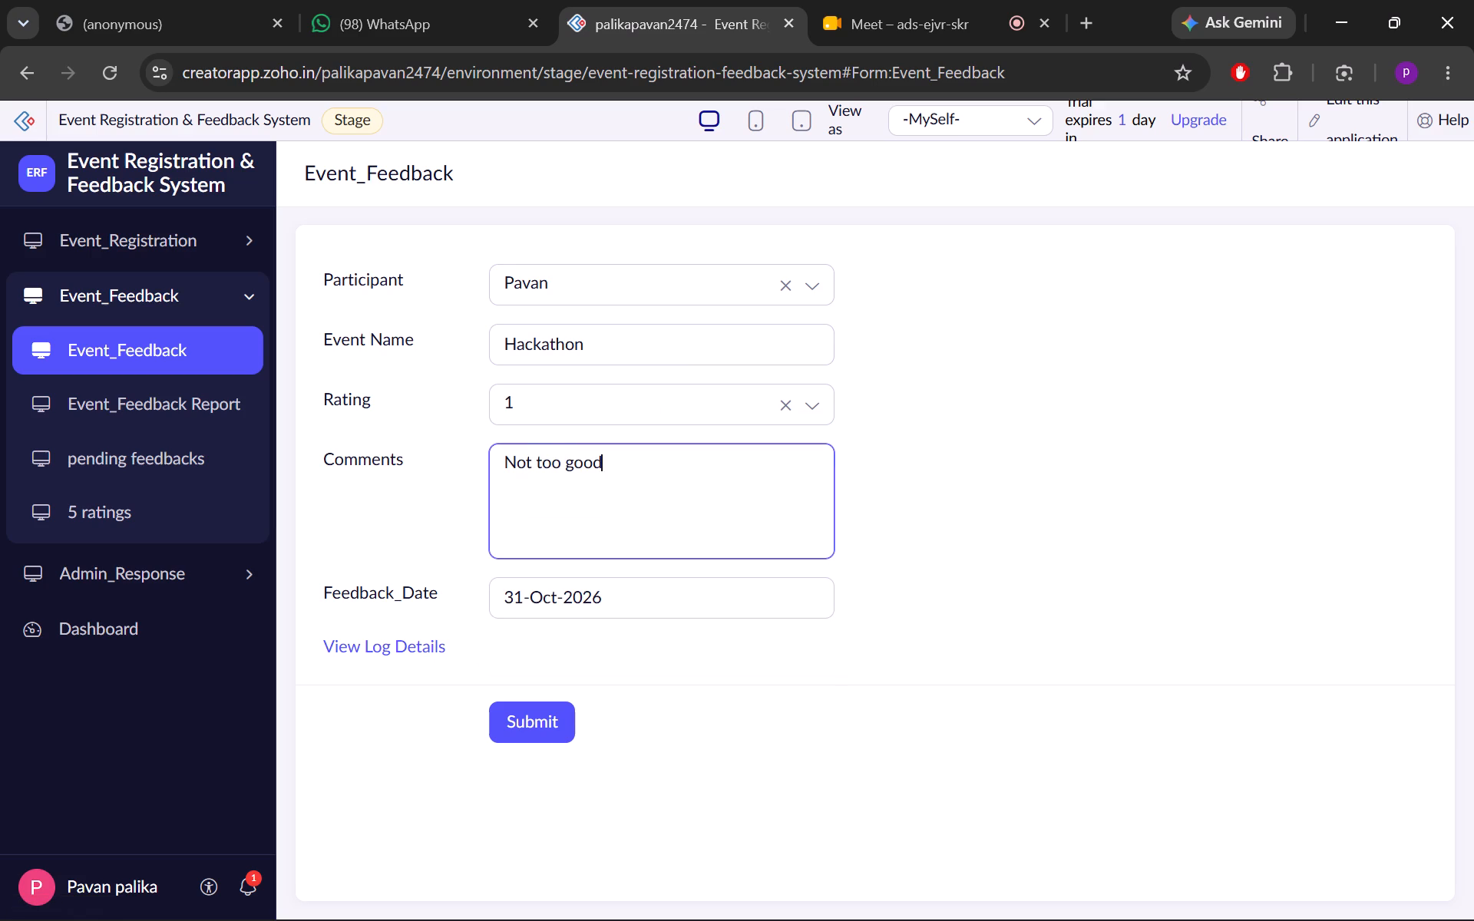
left_click(534, 717)
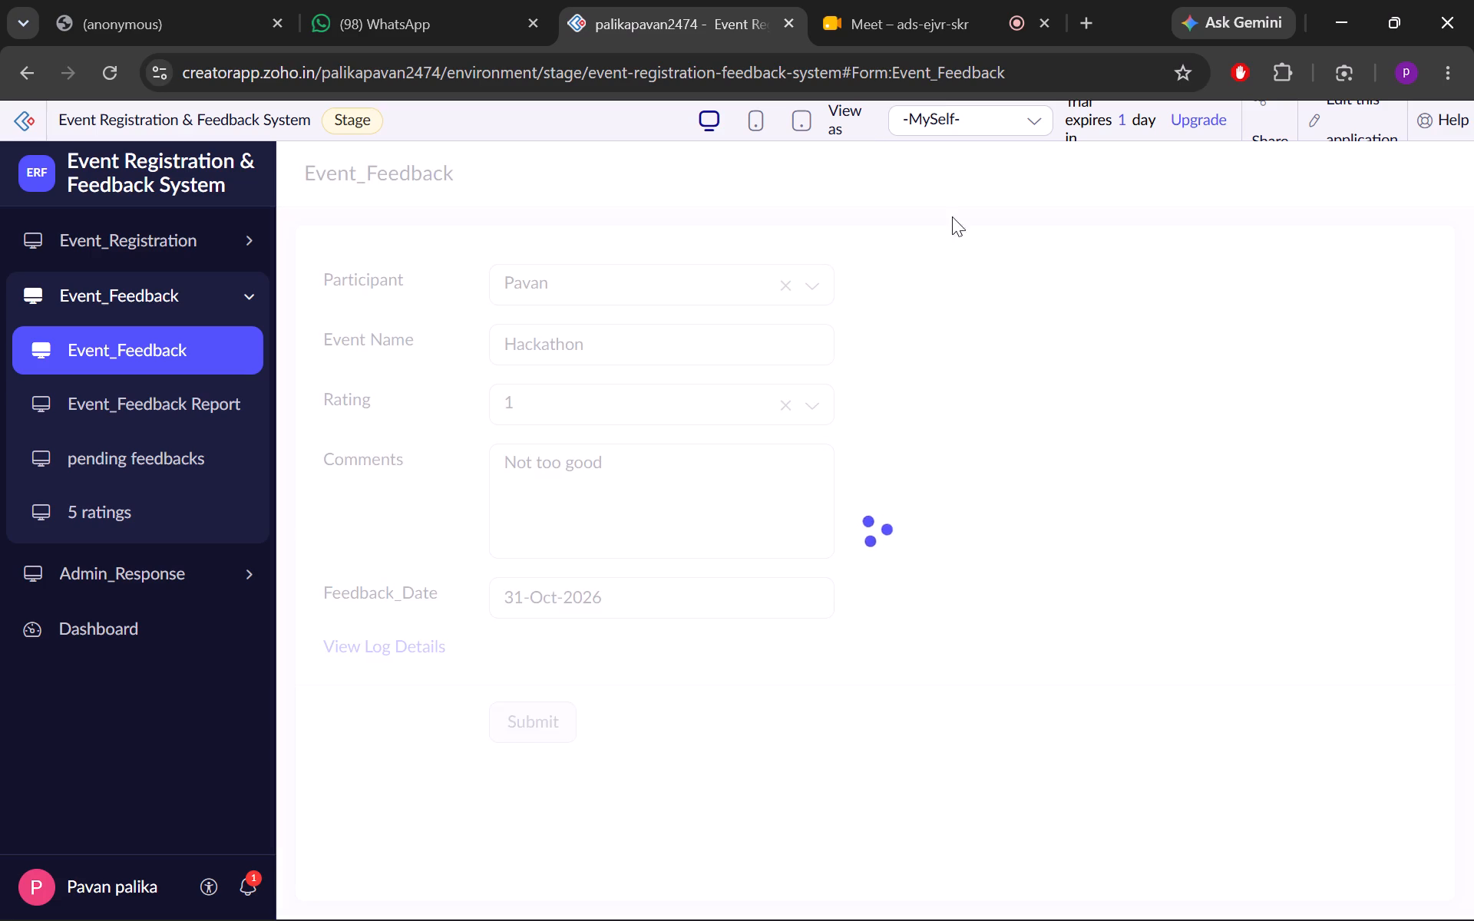
Submit an Event_Feedback entry for participant Ram with rating 3 and the comment "Great".
left_click(653, 289)
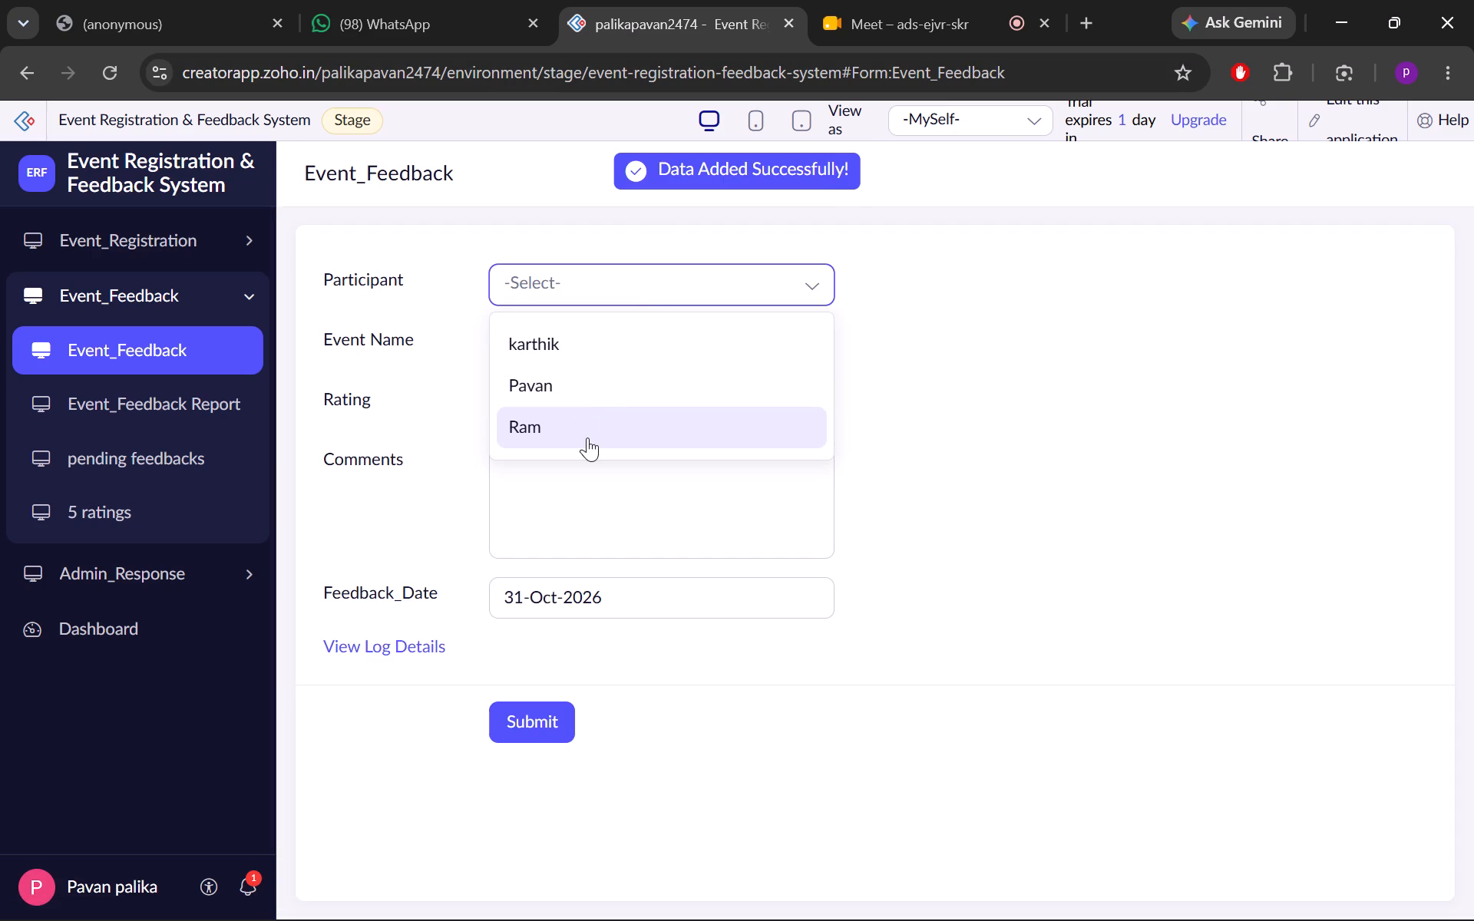
left_click(587, 437)
left_click(681, 343)
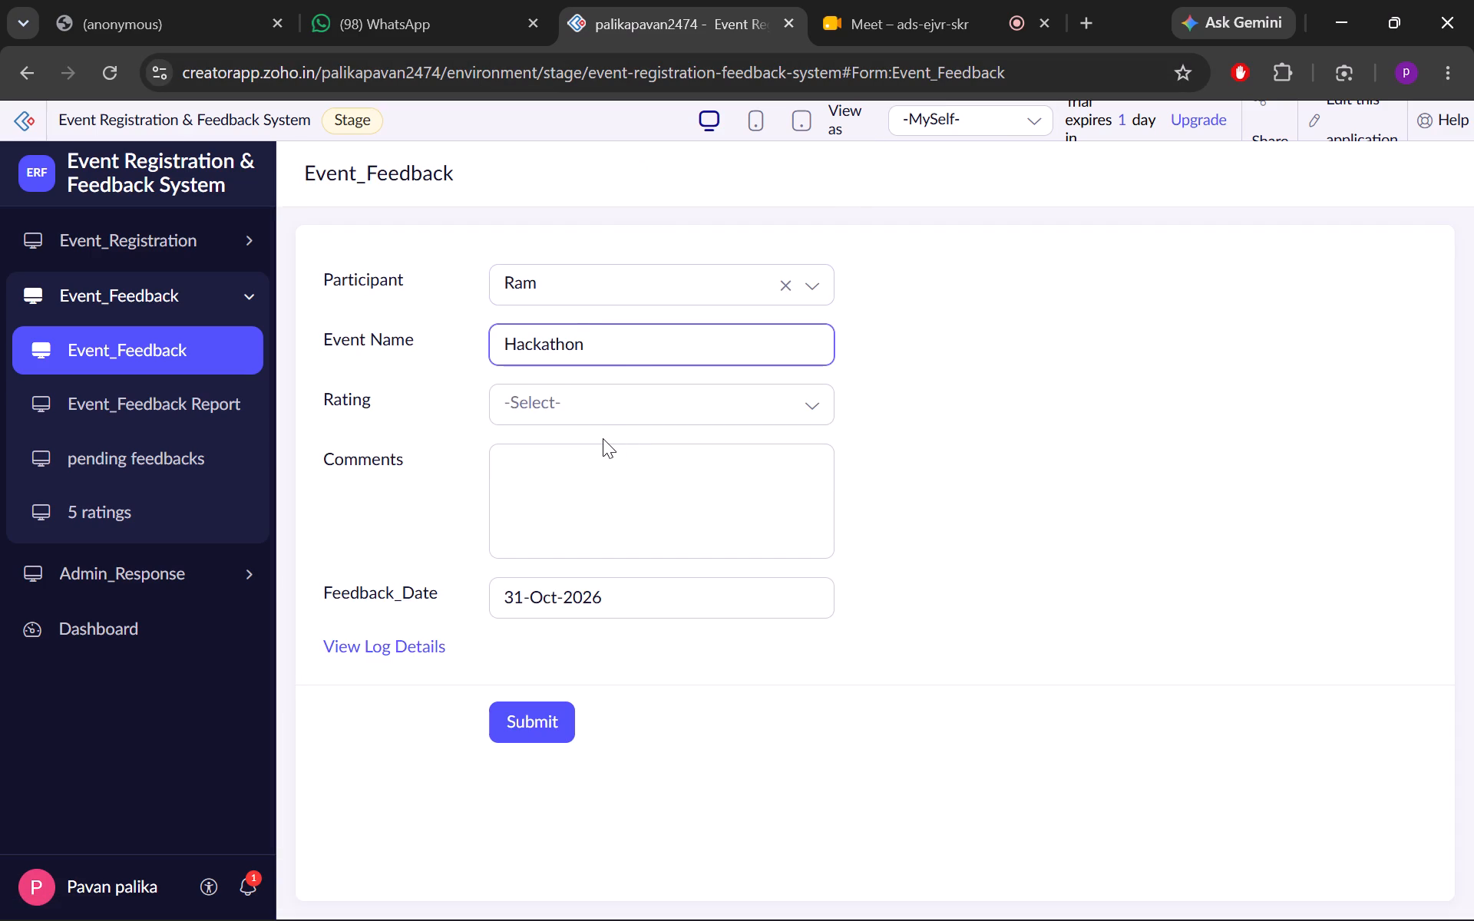
left_click_drag(603, 438, 609, 428)
left_click(609, 428)
left_click(643, 408)
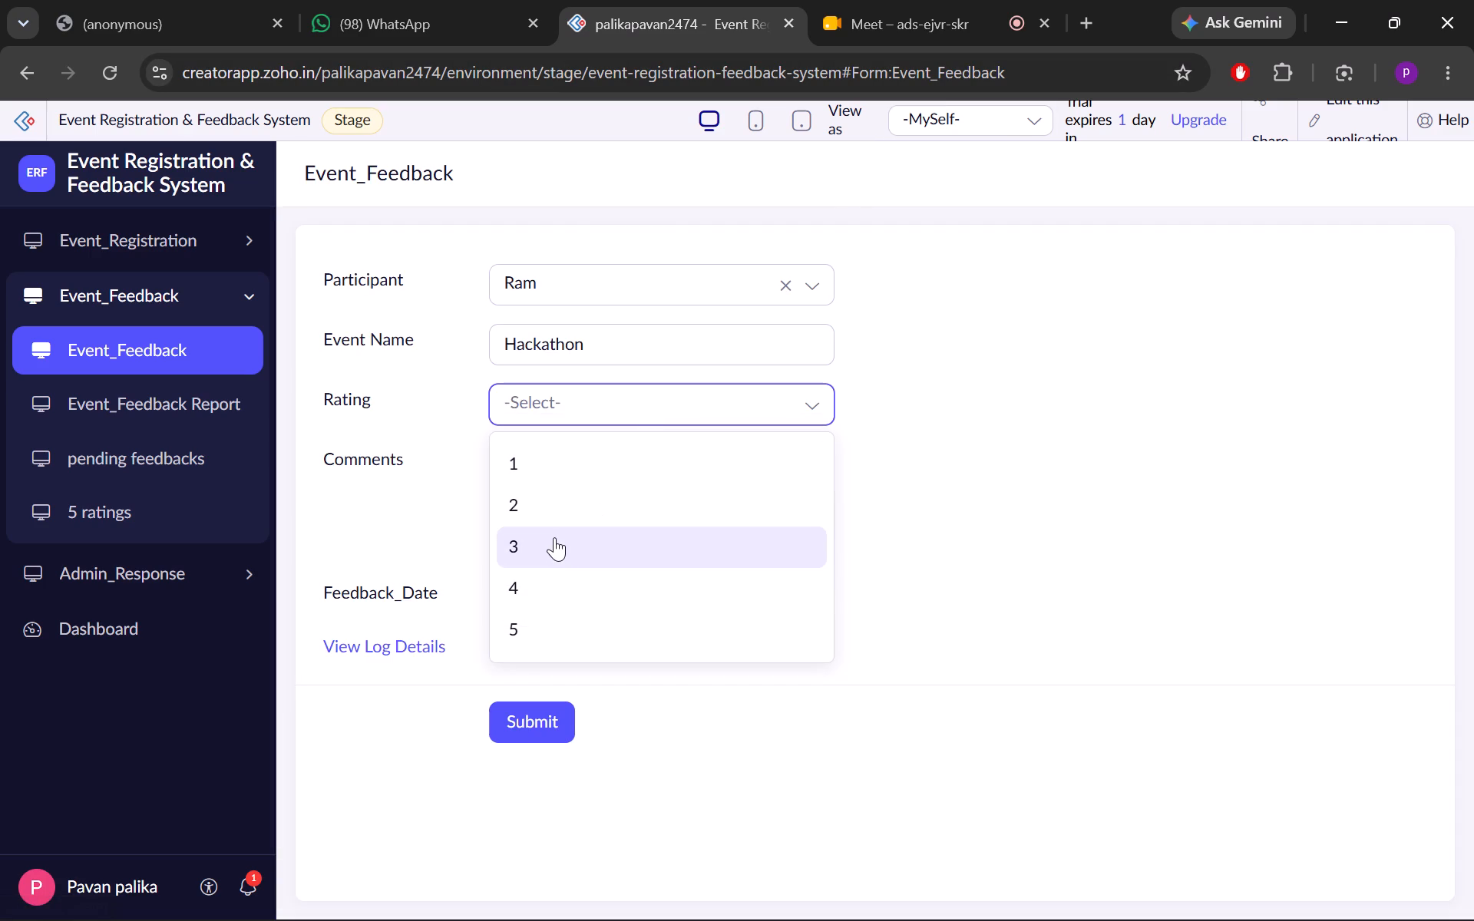
left_click(554, 537)
left_click(622, 513)
type("Great")
left_click(560, 720)
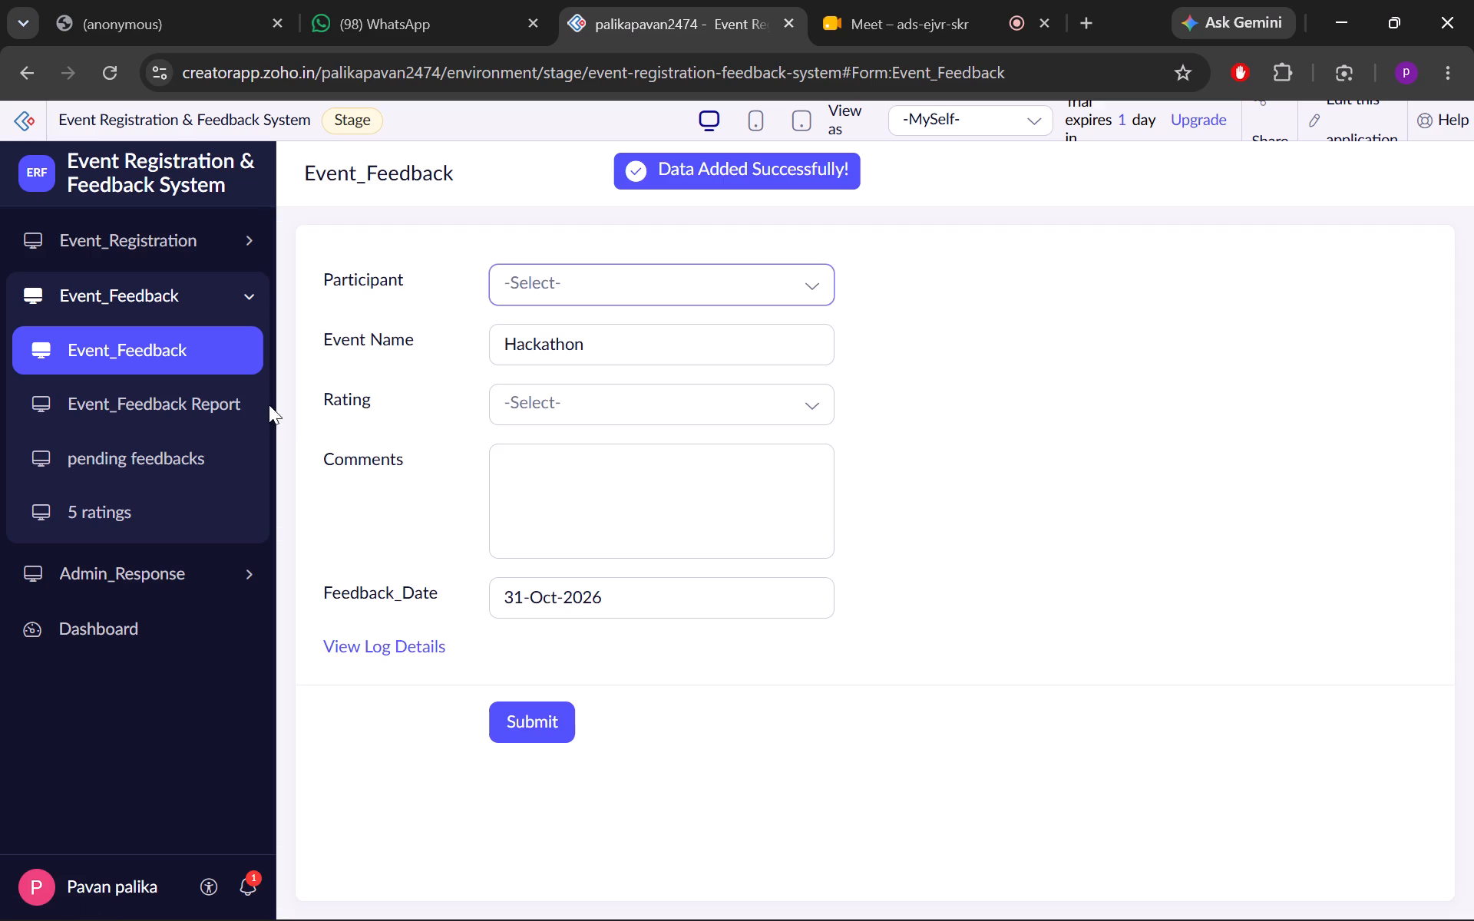
Check the submitted feedback in the pending feedbacks, Event_Feedback Report and 5 ratings reports.
left_click(213, 474)
left_click(181, 503)
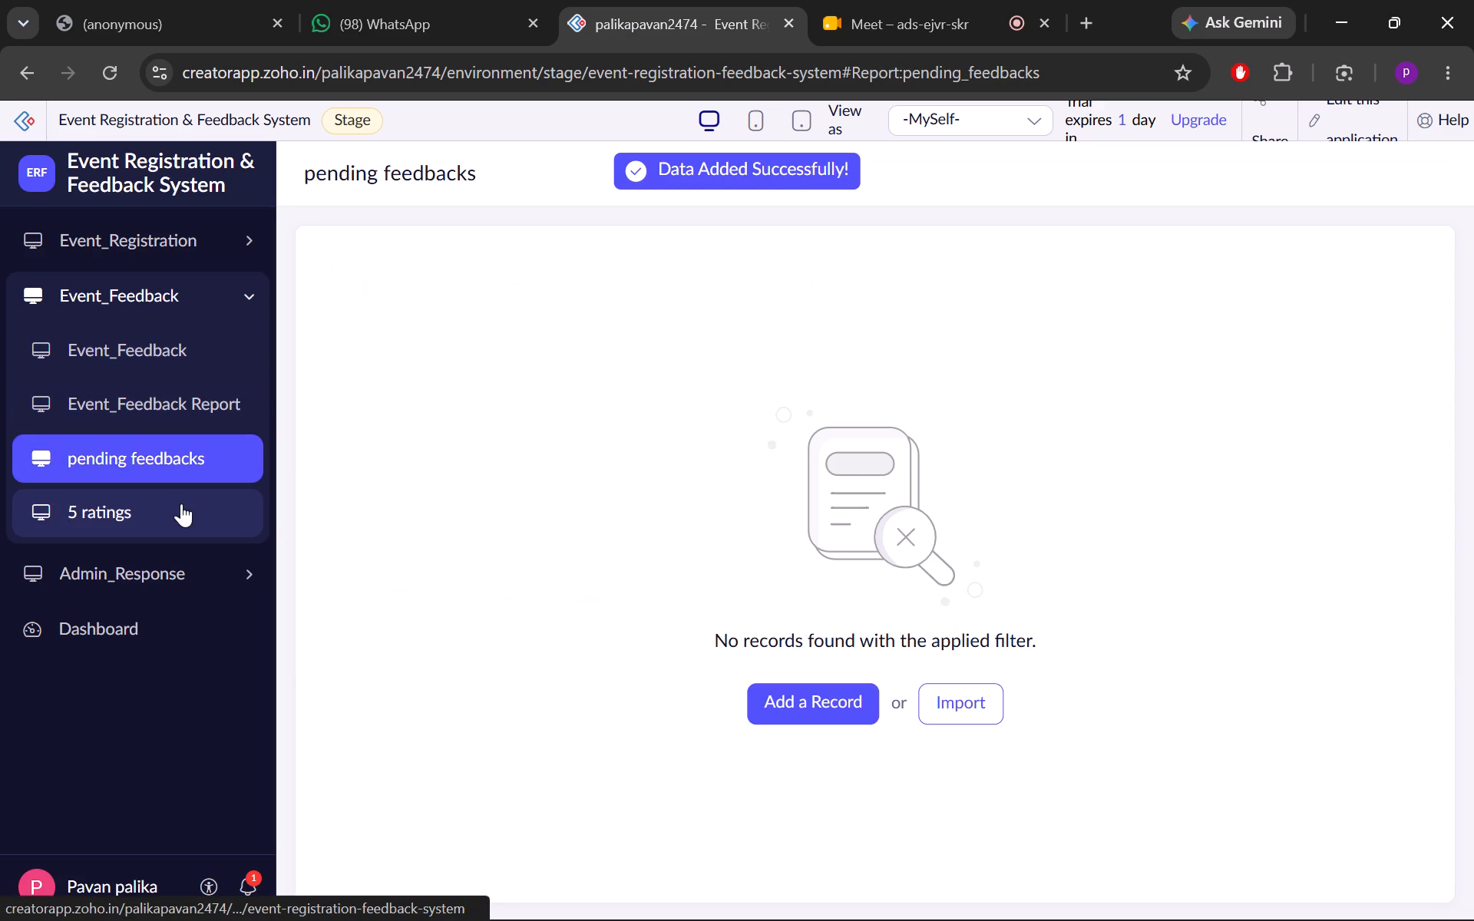
left_click(205, 394)
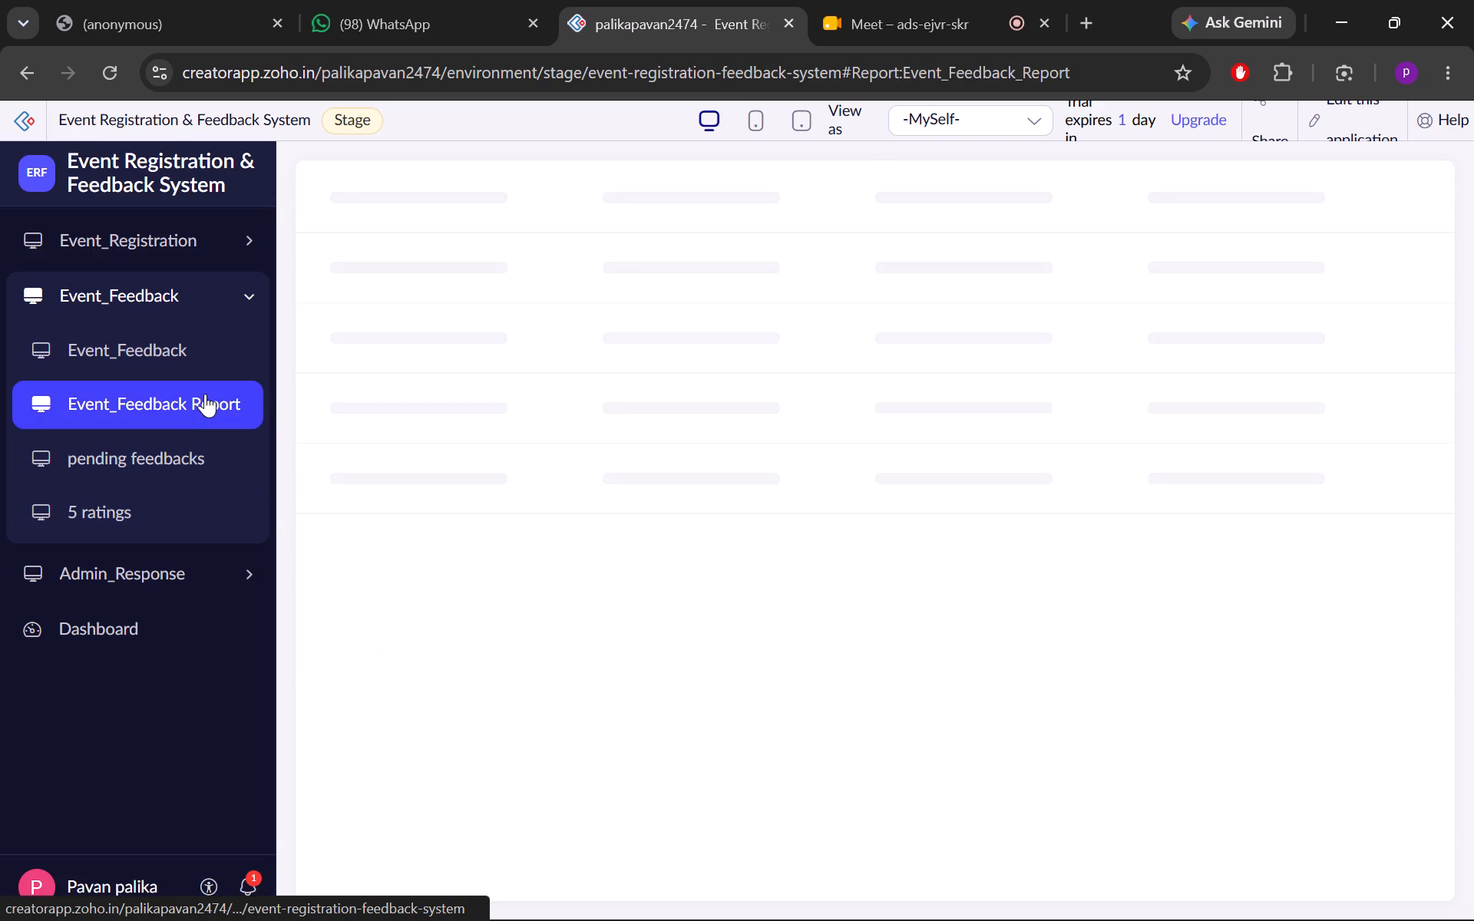
left_click(194, 480)
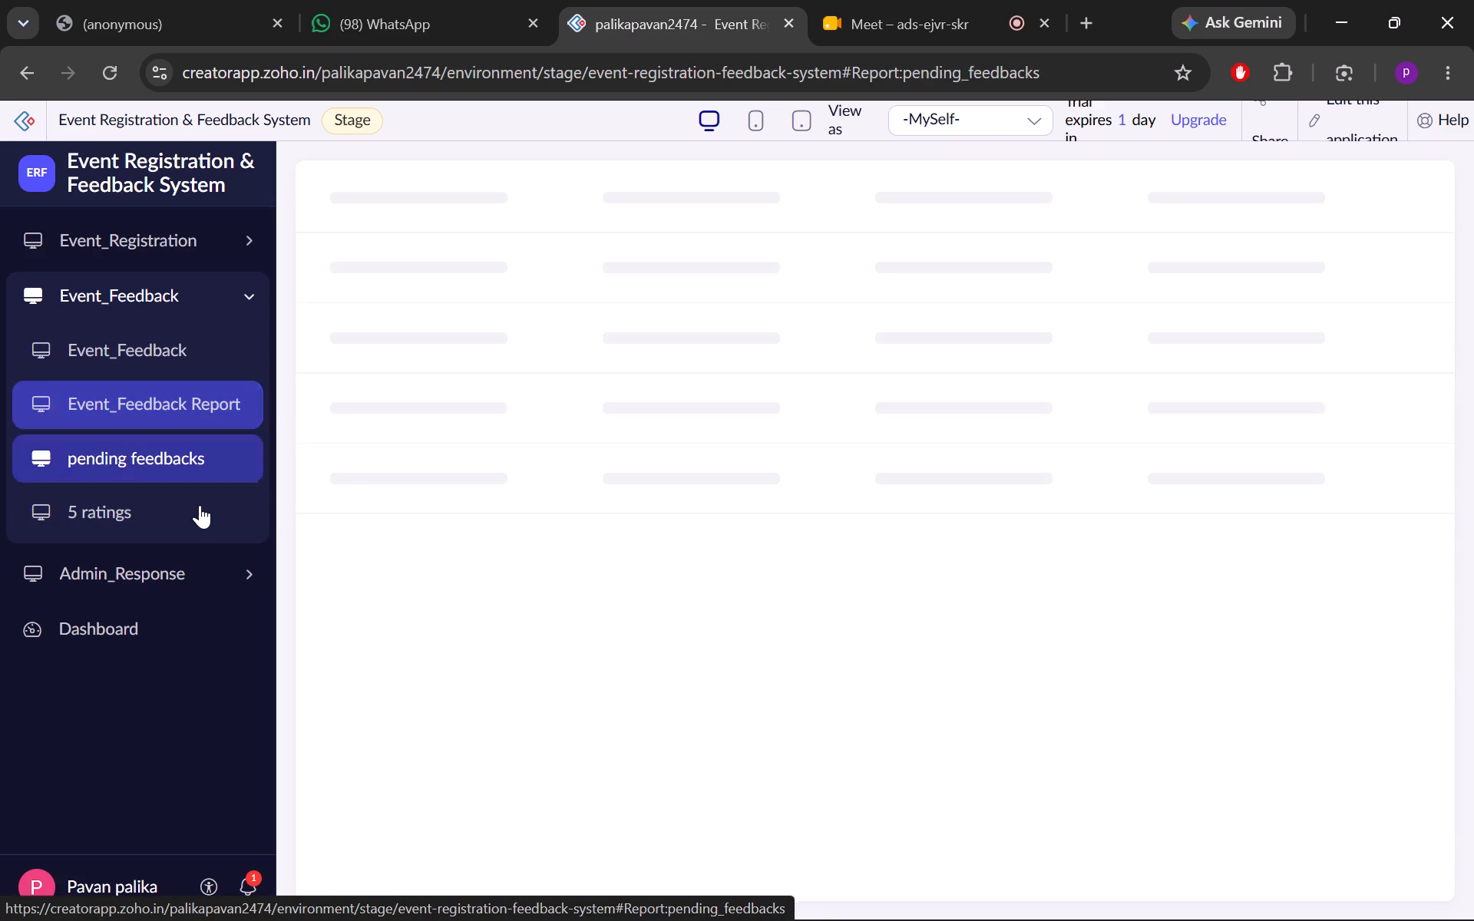
left_click(200, 505)
Open a blank Admin_Response form.
left_click(212, 592)
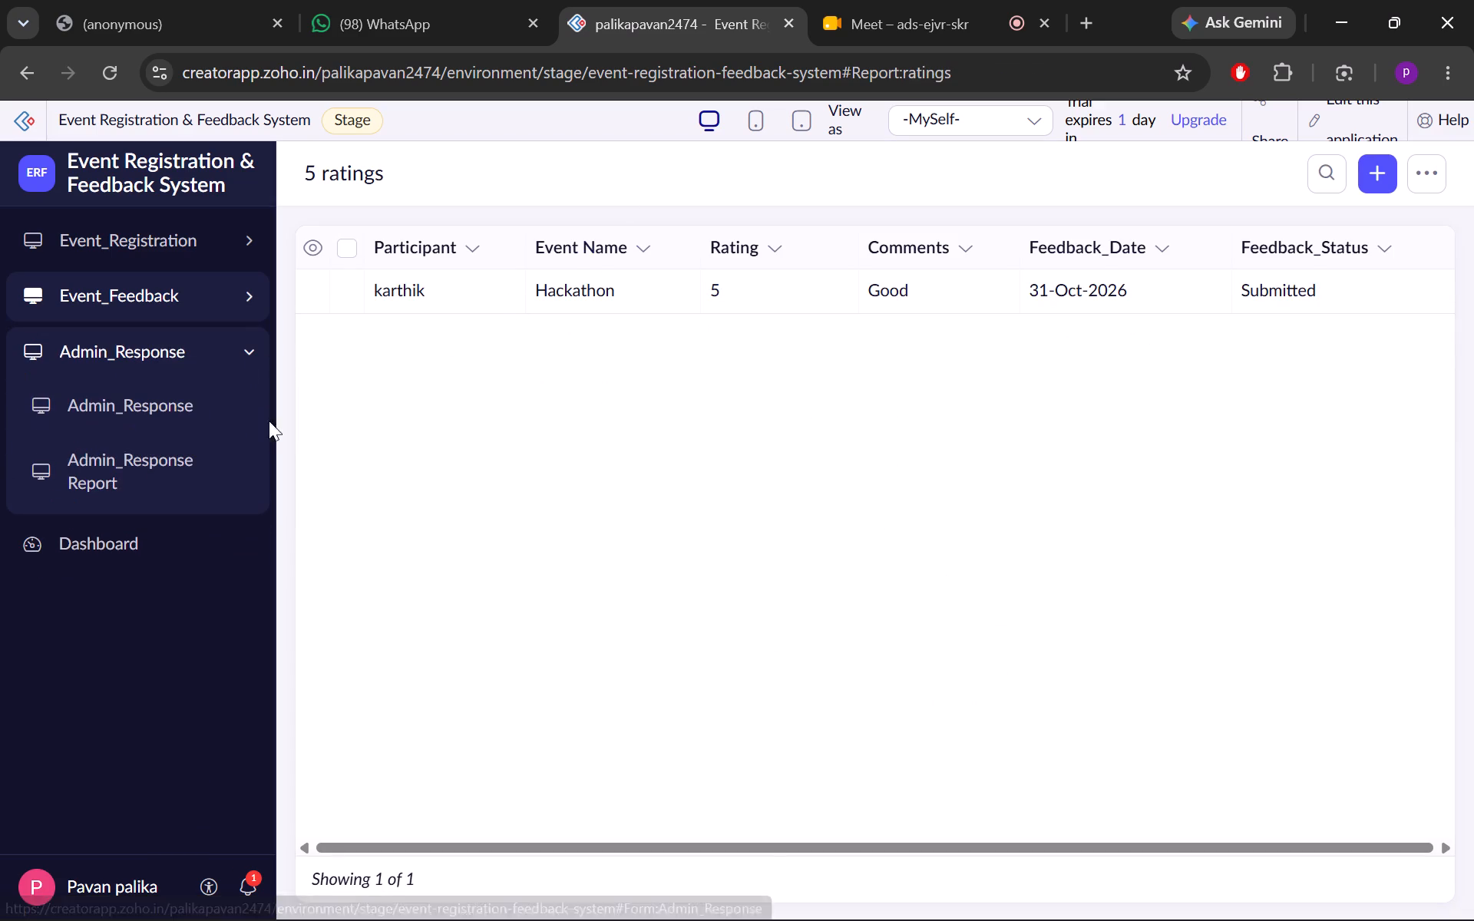
left_click(227, 403)
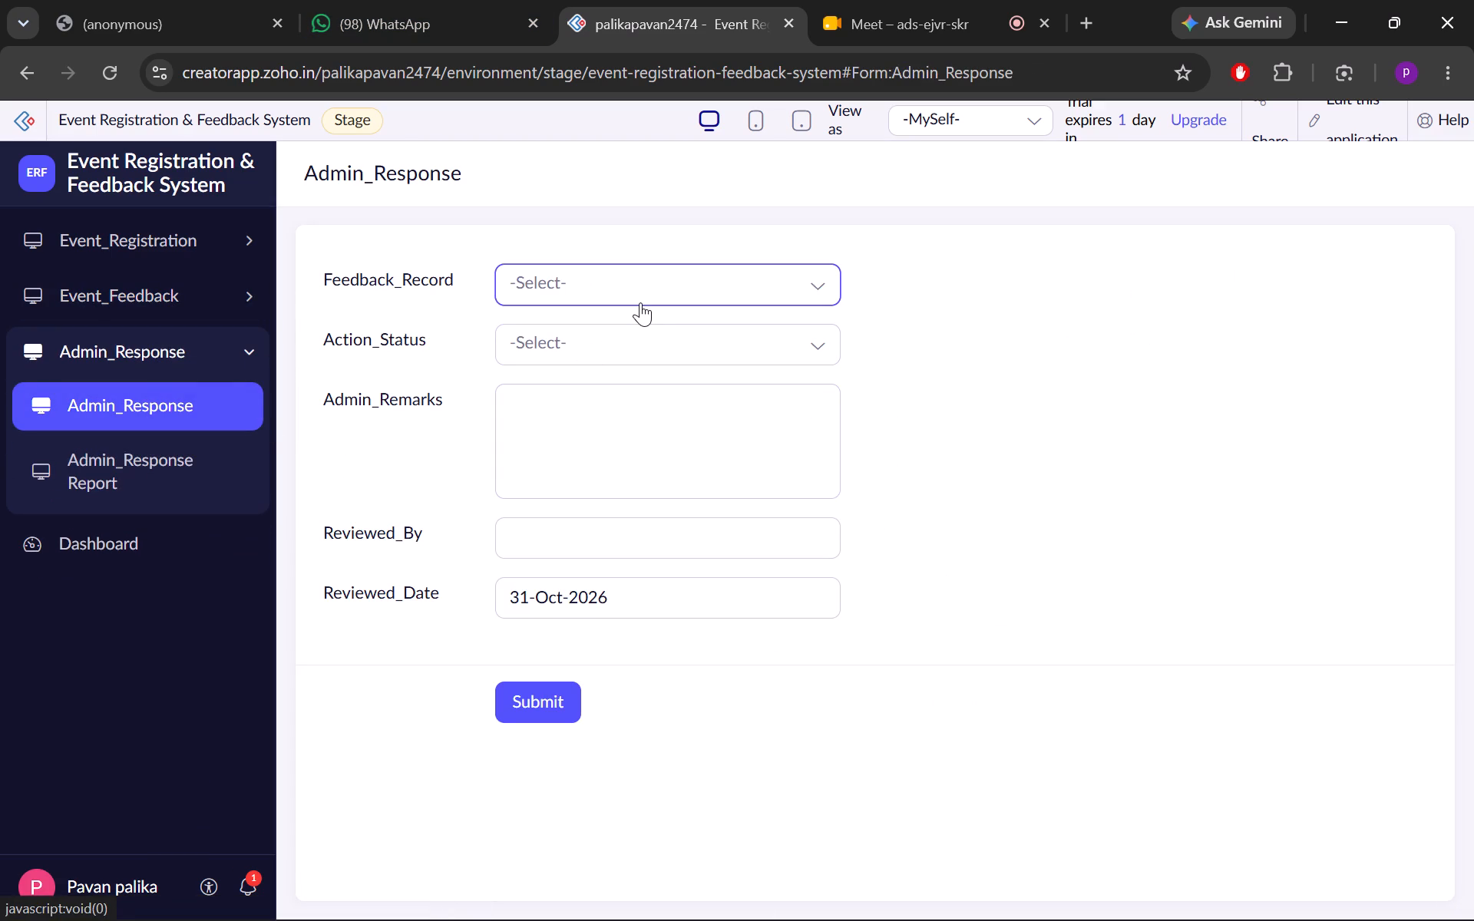
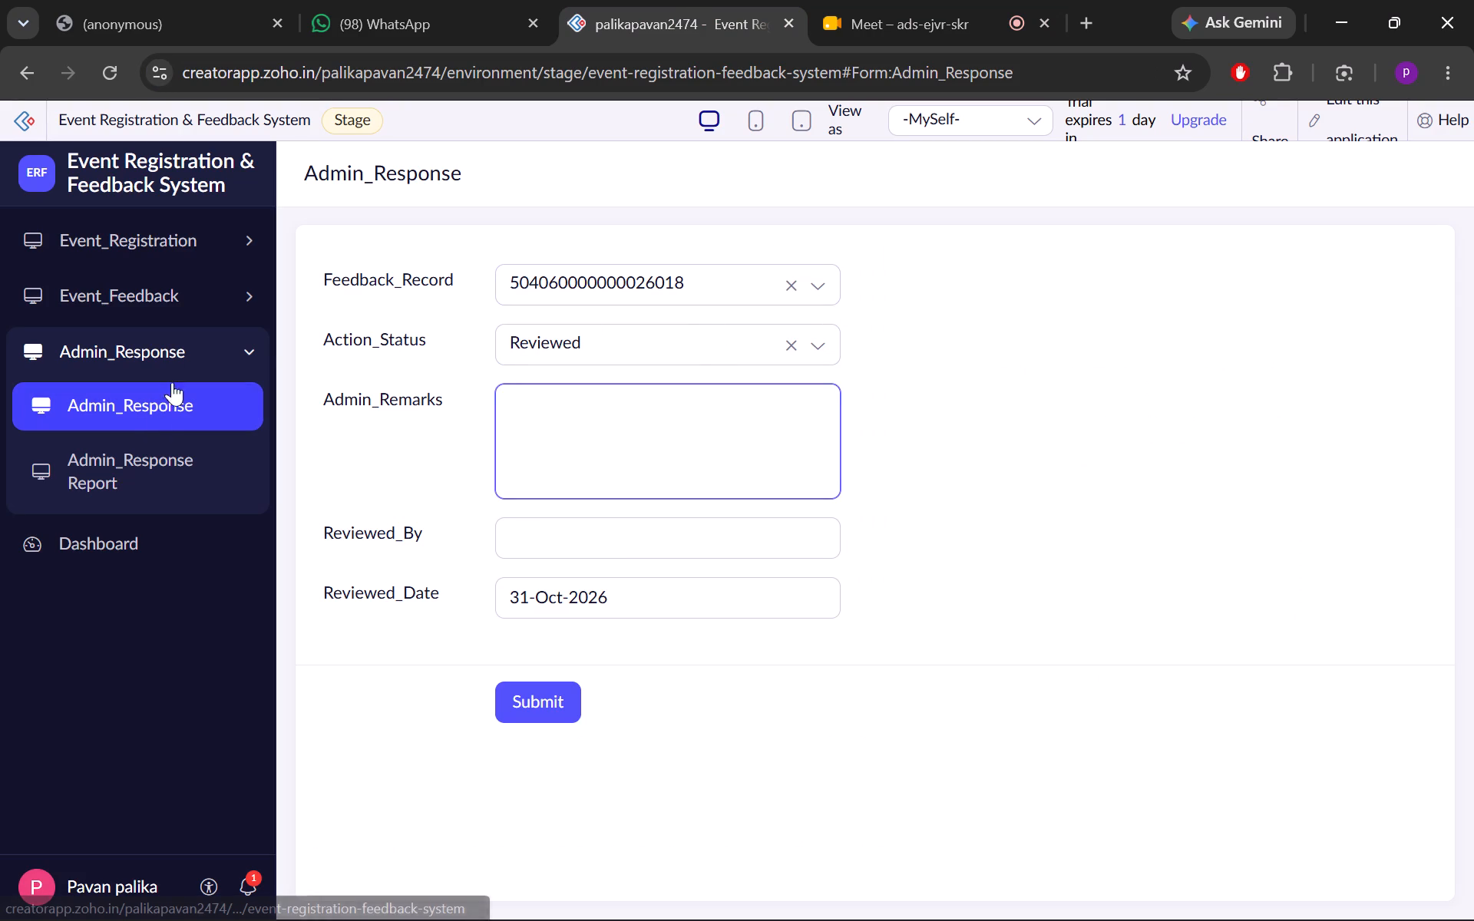
Check the 5 ratings report of the Event_Feedback section.
left_click(216, 312)
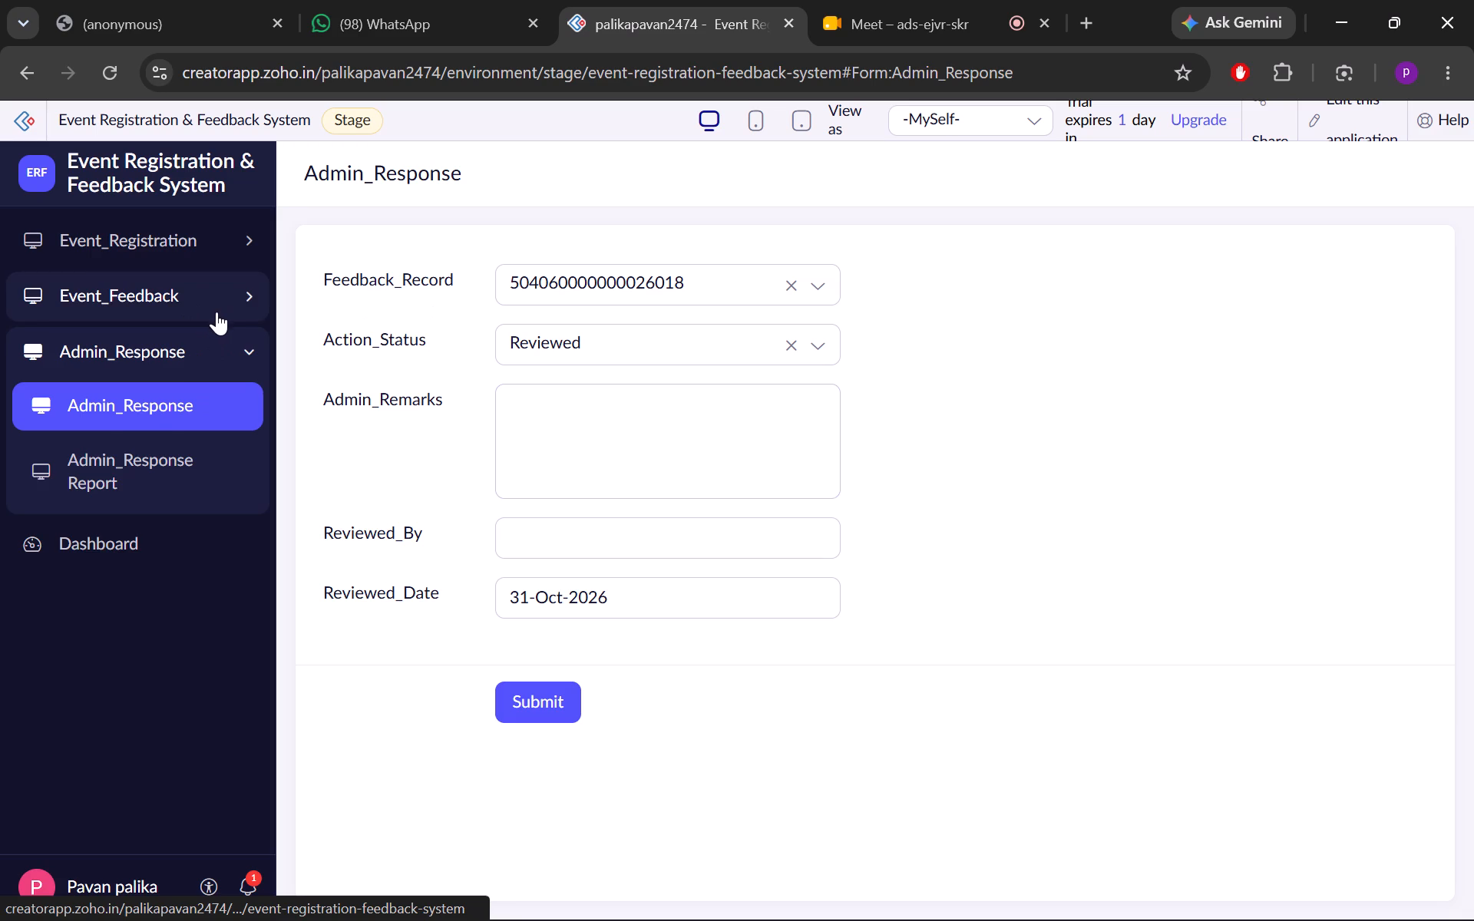
left_click(217, 345)
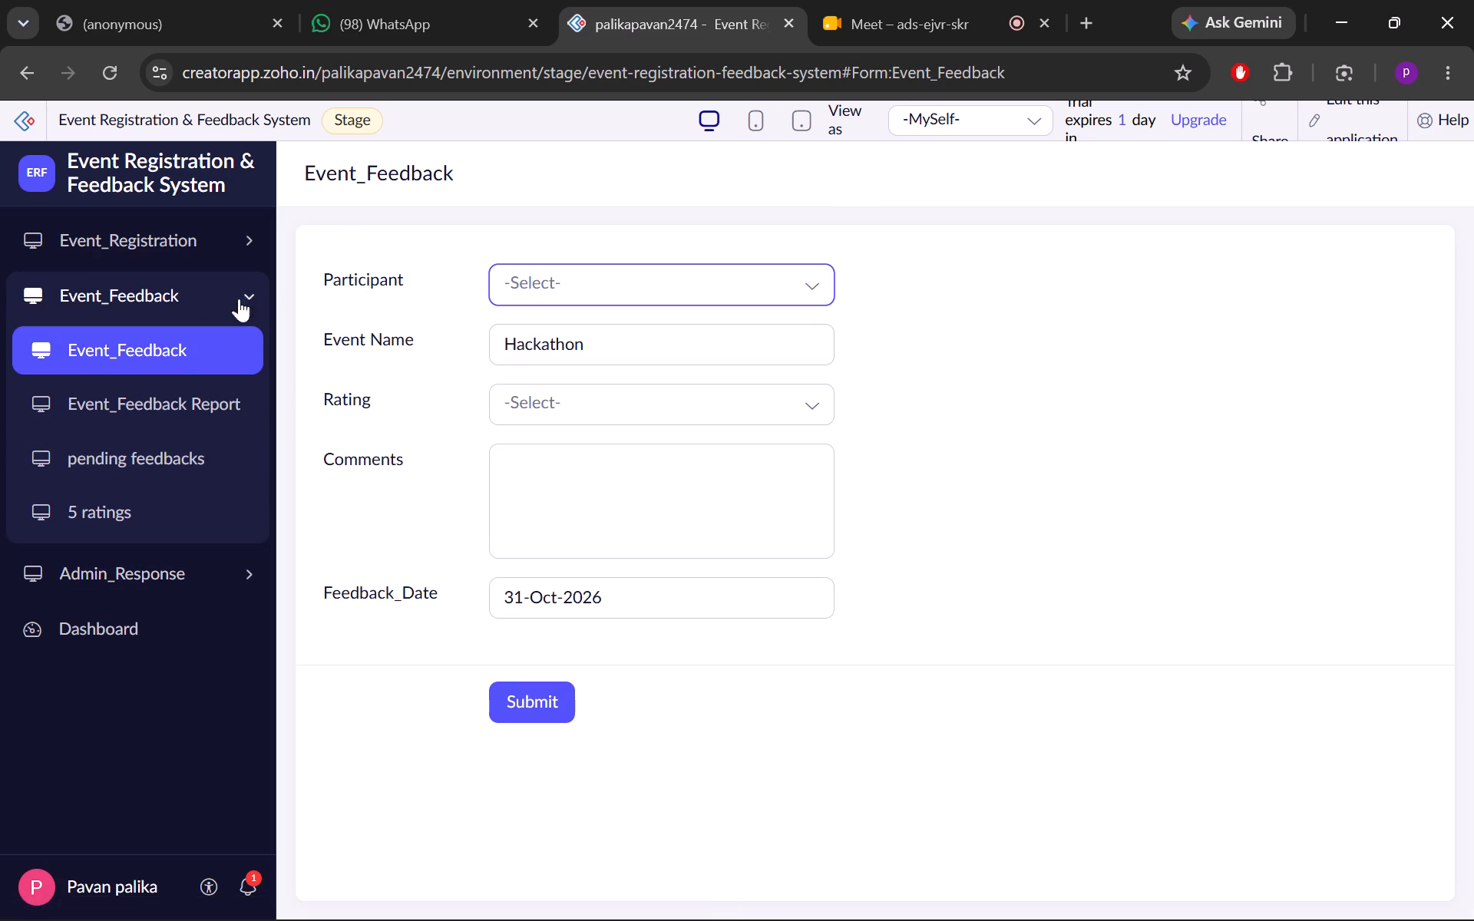
left_click(179, 517)
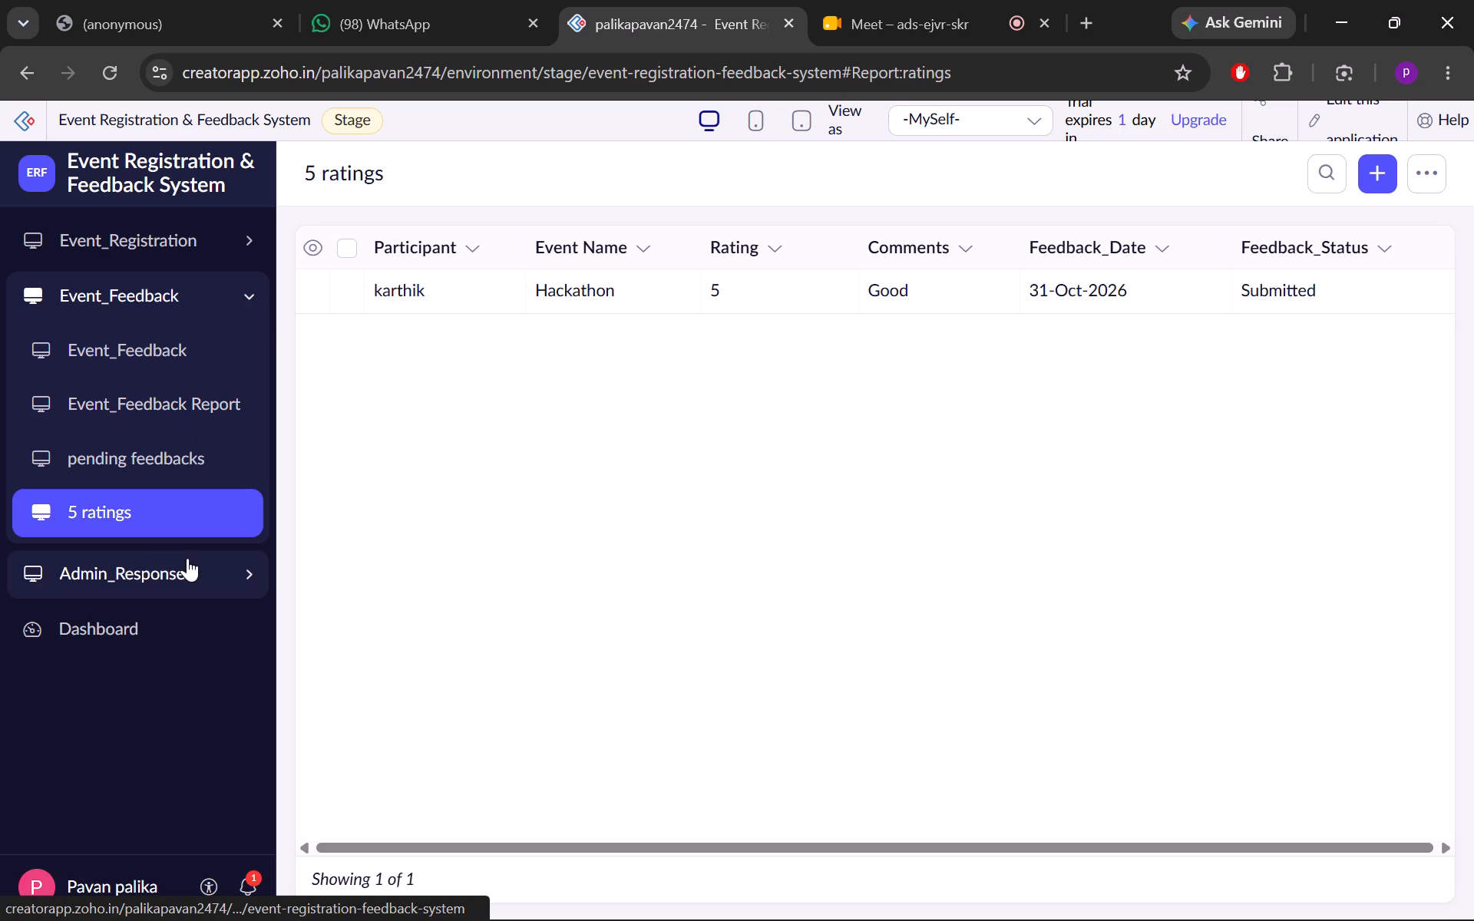
left_click(194, 563)
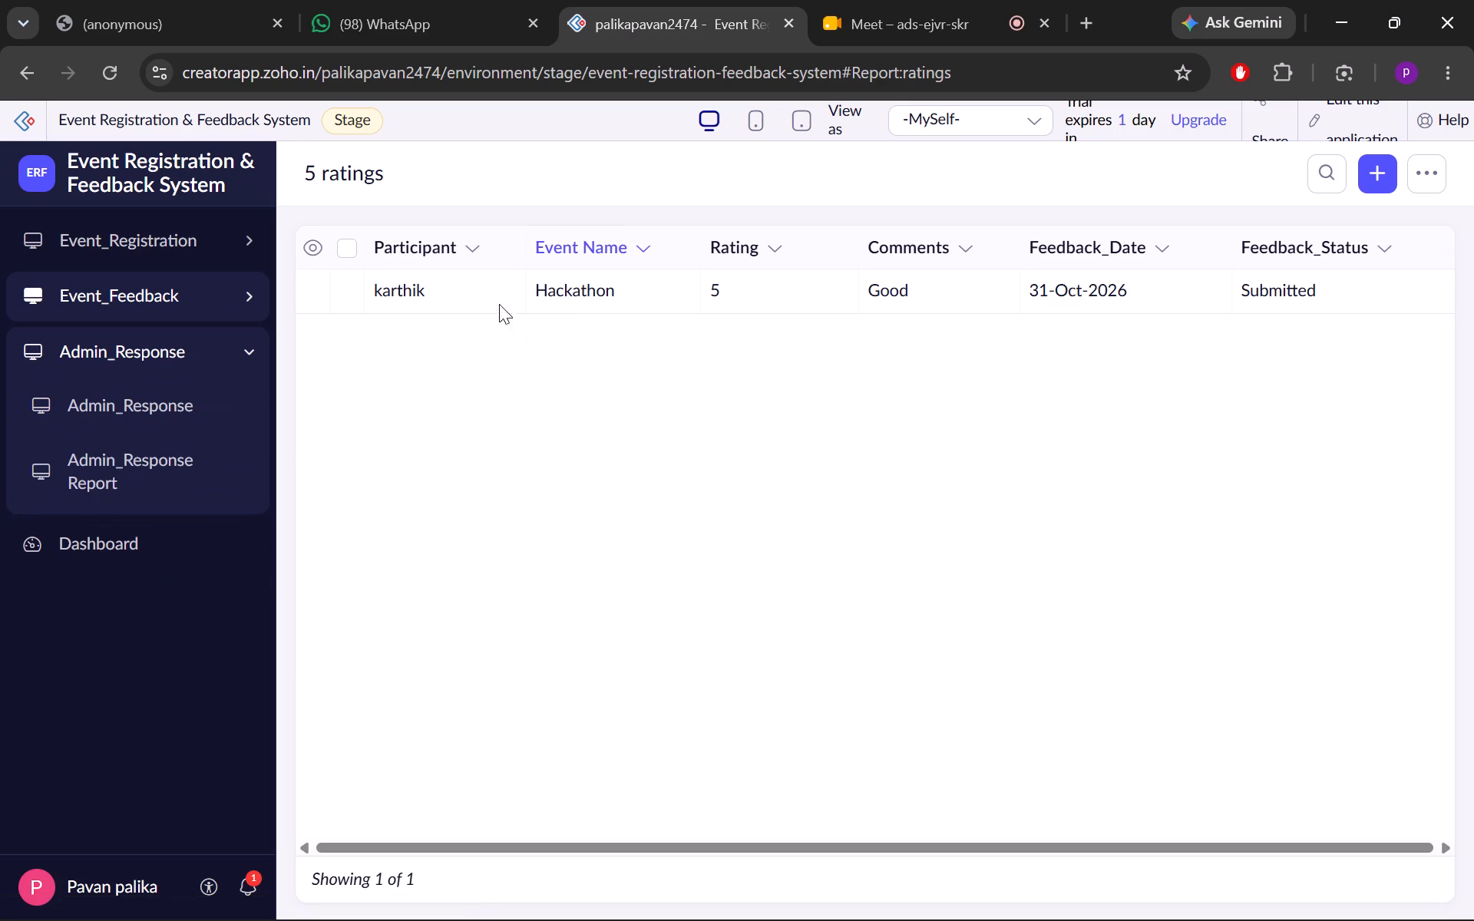
left_click(216, 424)
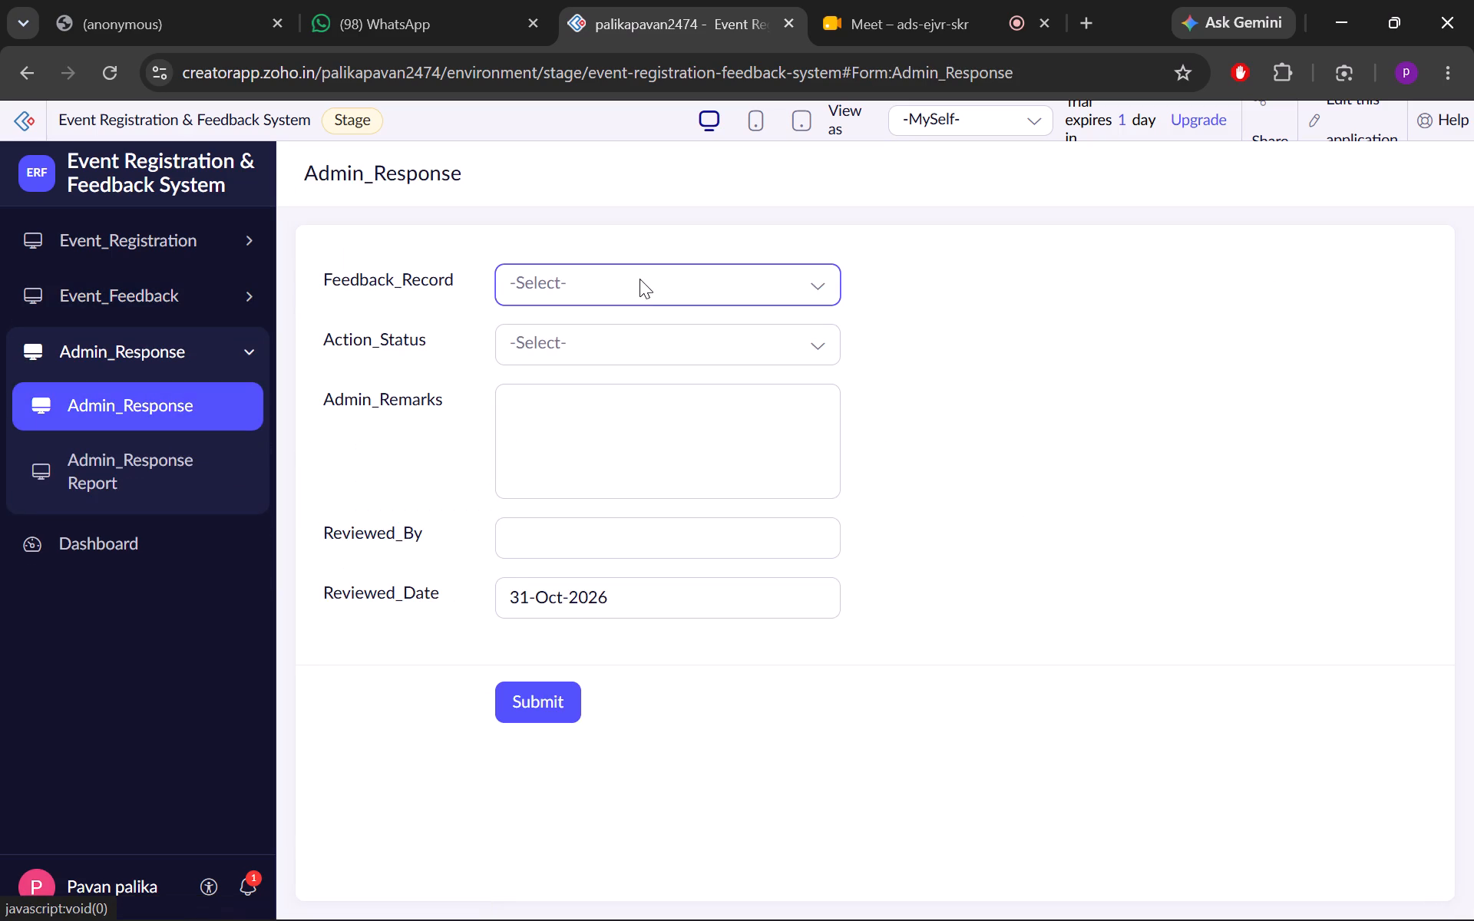
left_click(640, 279)
left_click(640, 352)
left_click(640, 352)
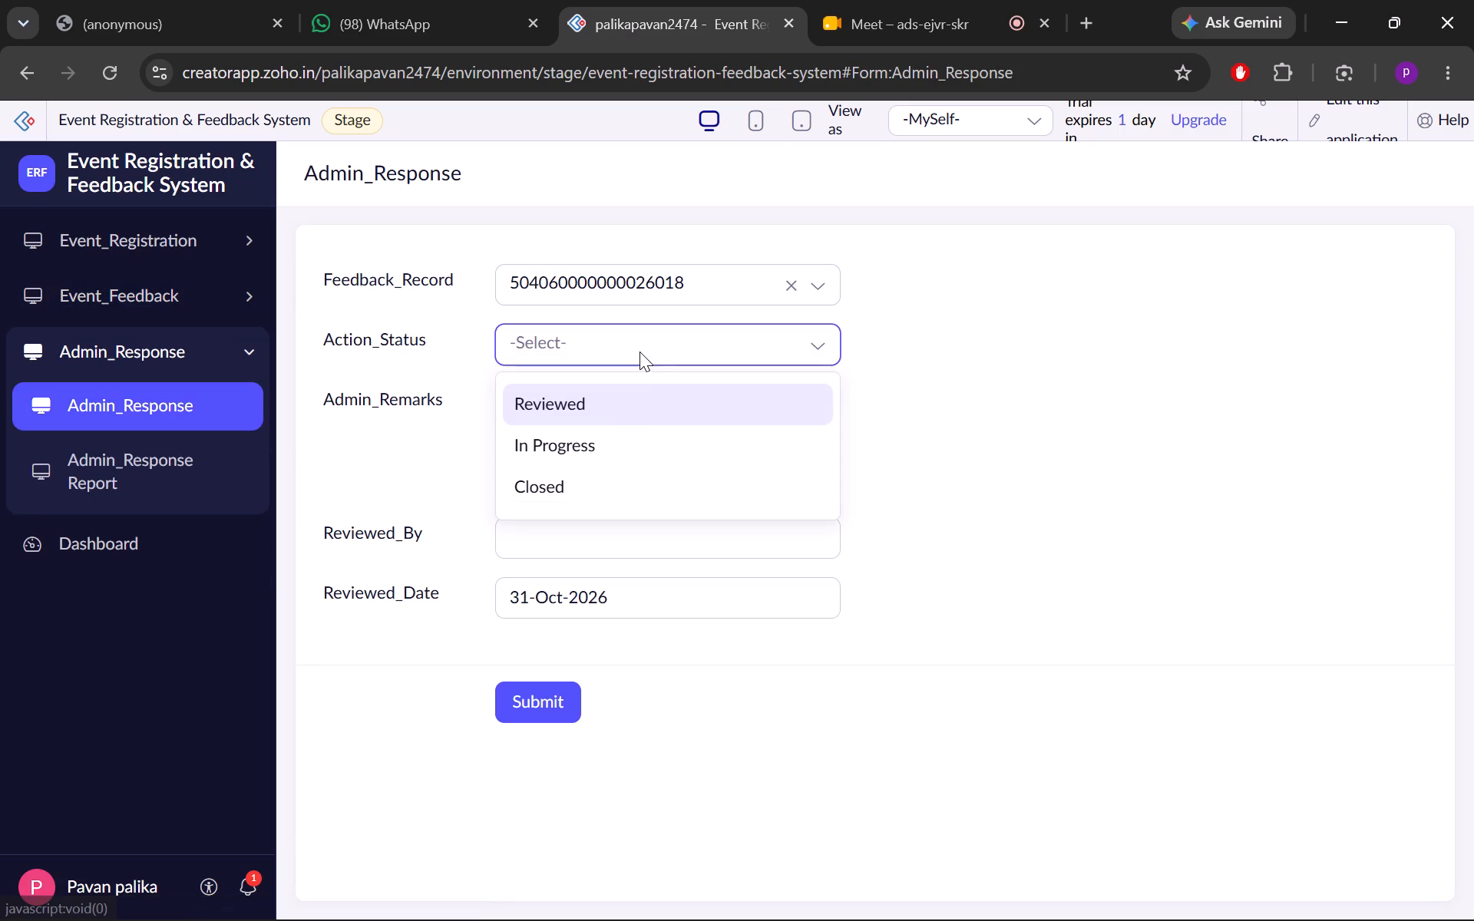
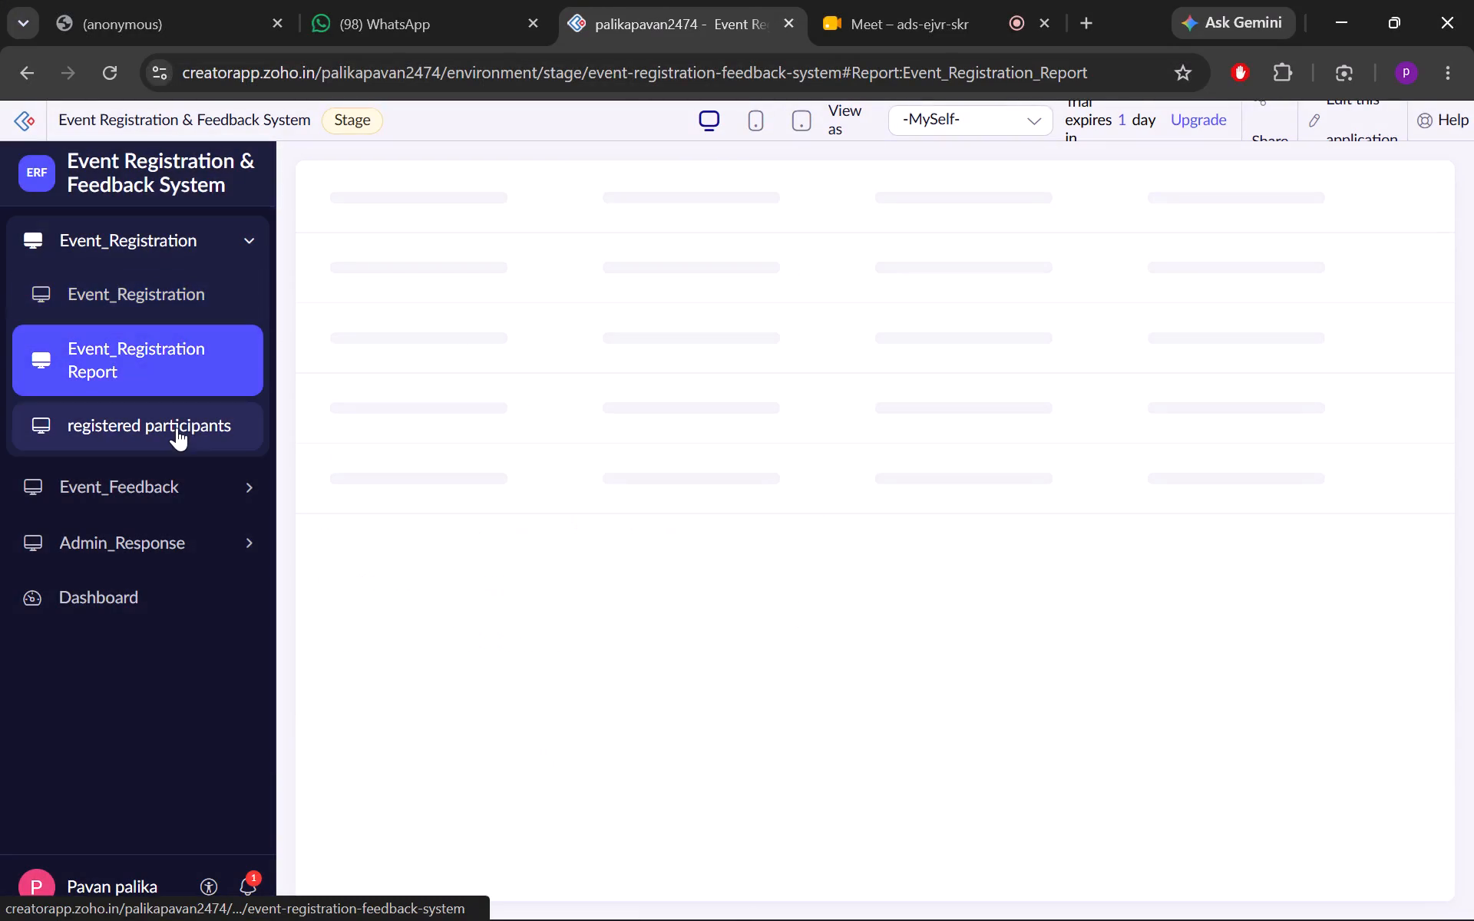
Expand the Event_Feedback section to list its form and reports.
left_click(180, 486)
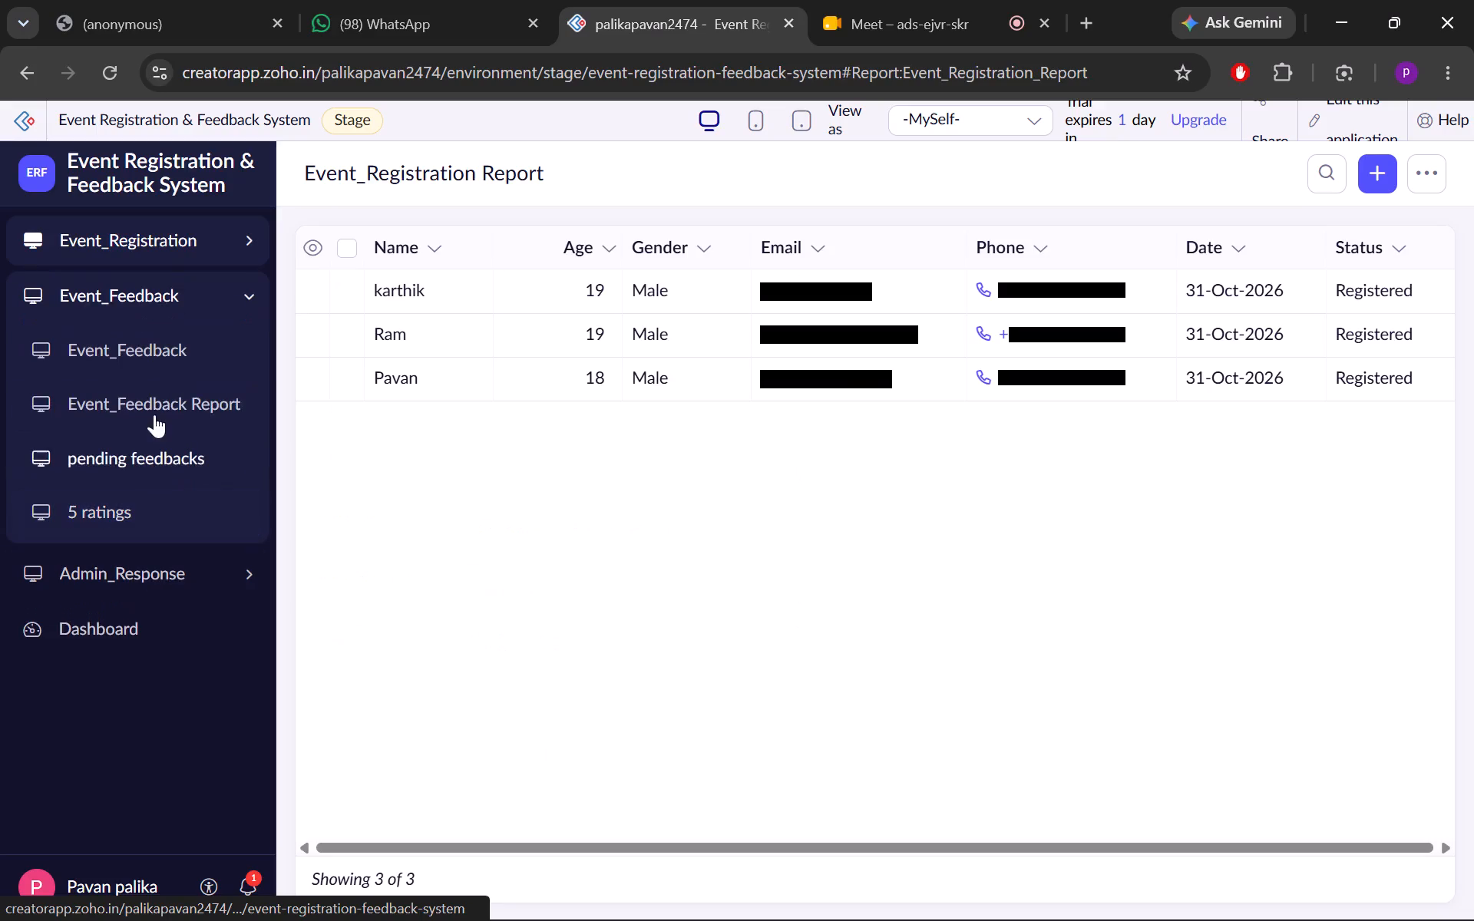
Review the Event_Feedback Report, pending feedbacks, Event_Feedback form and 5 ratings report in the Stage environment.
triple_click(154, 397)
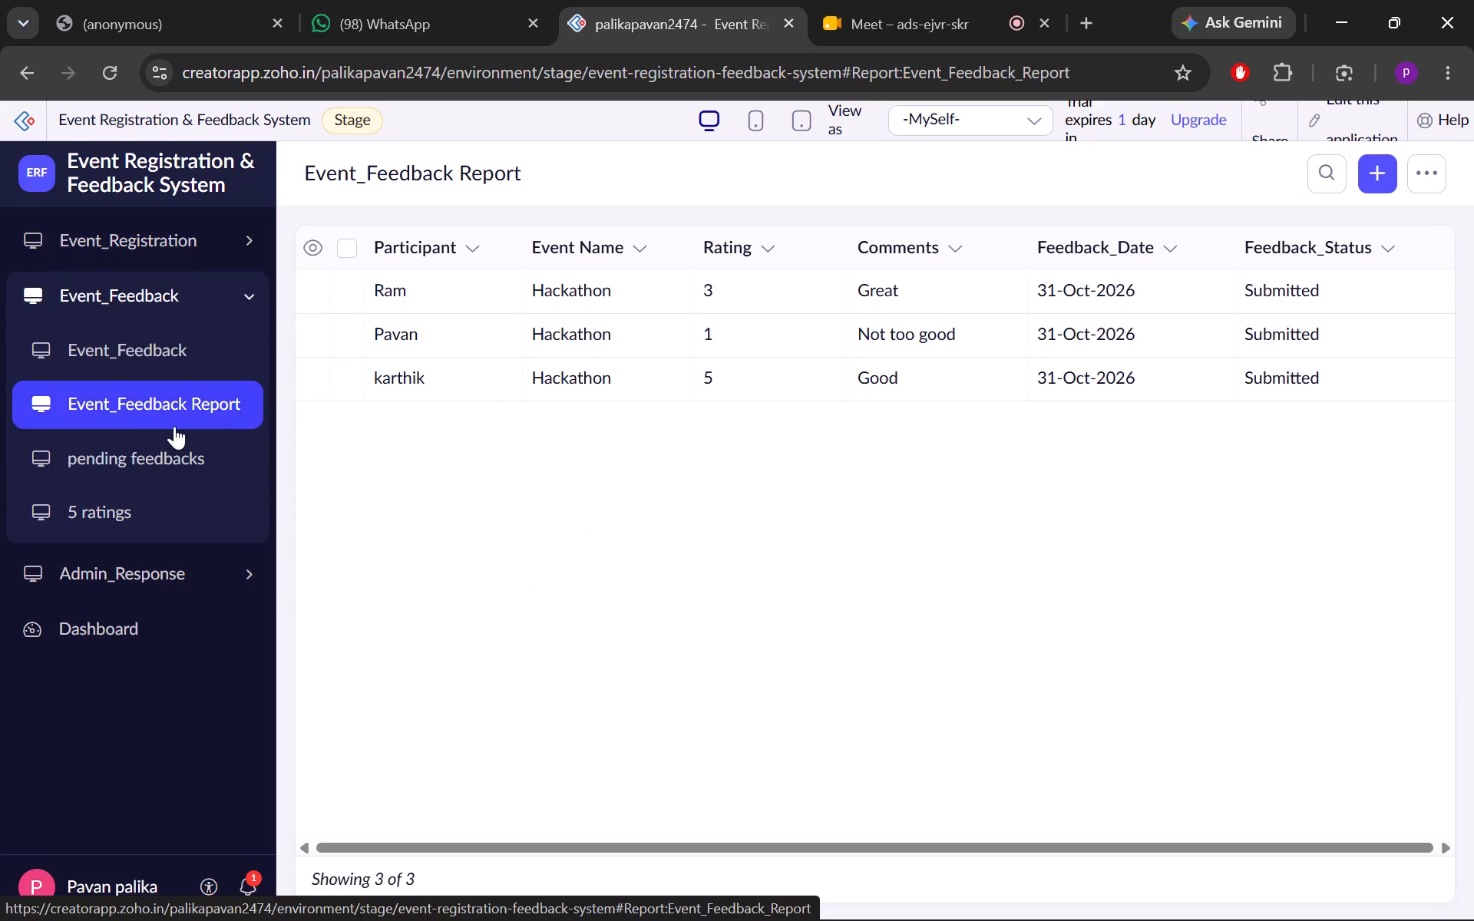
left_click(174, 426)
left_click(182, 451)
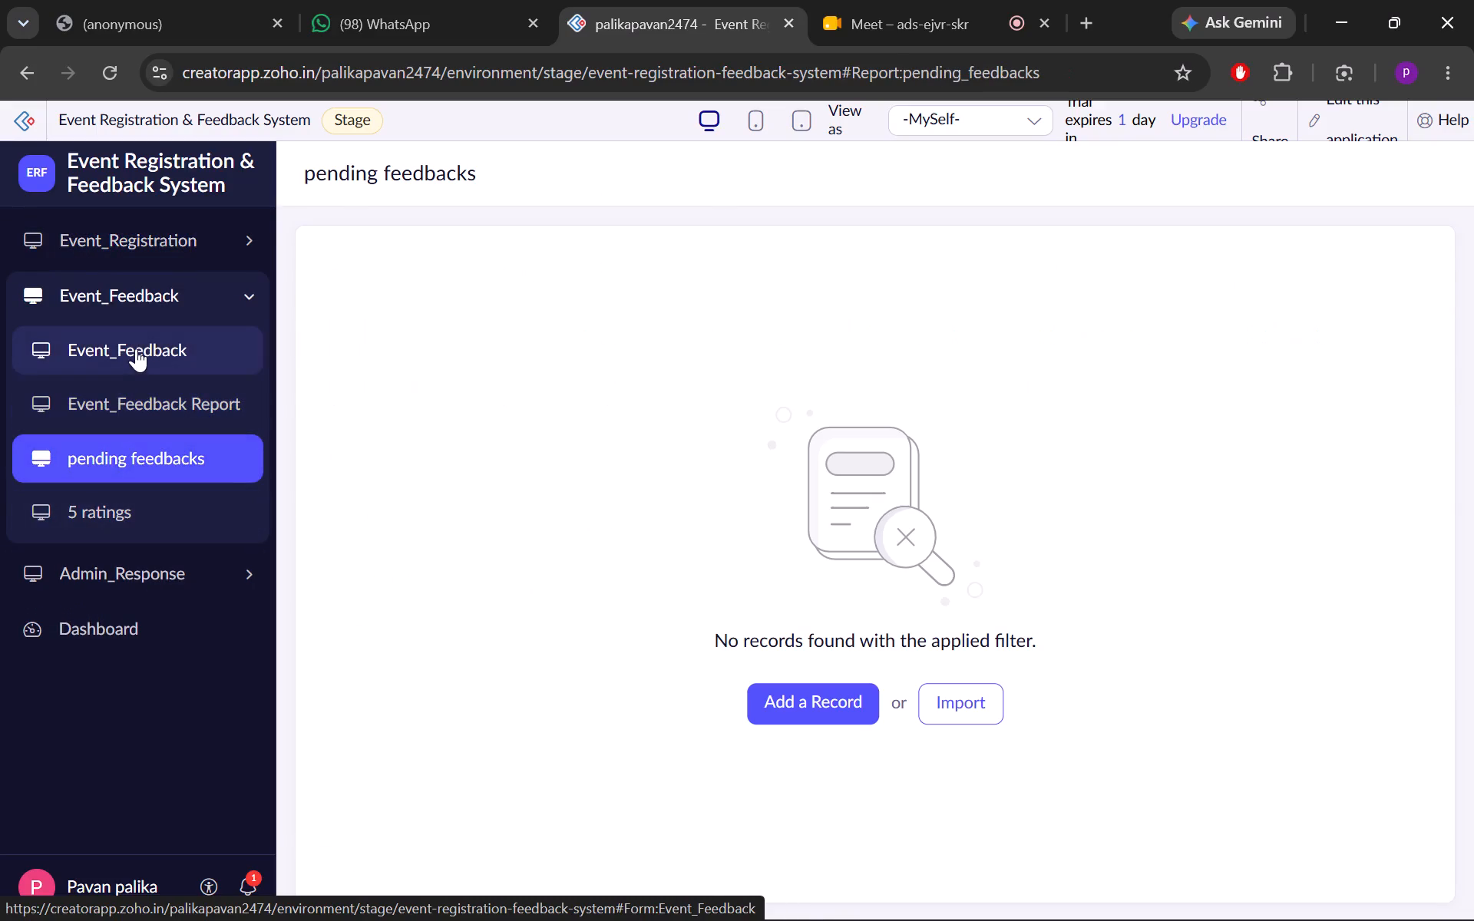
left_click(136, 348)
double_click(622, 273)
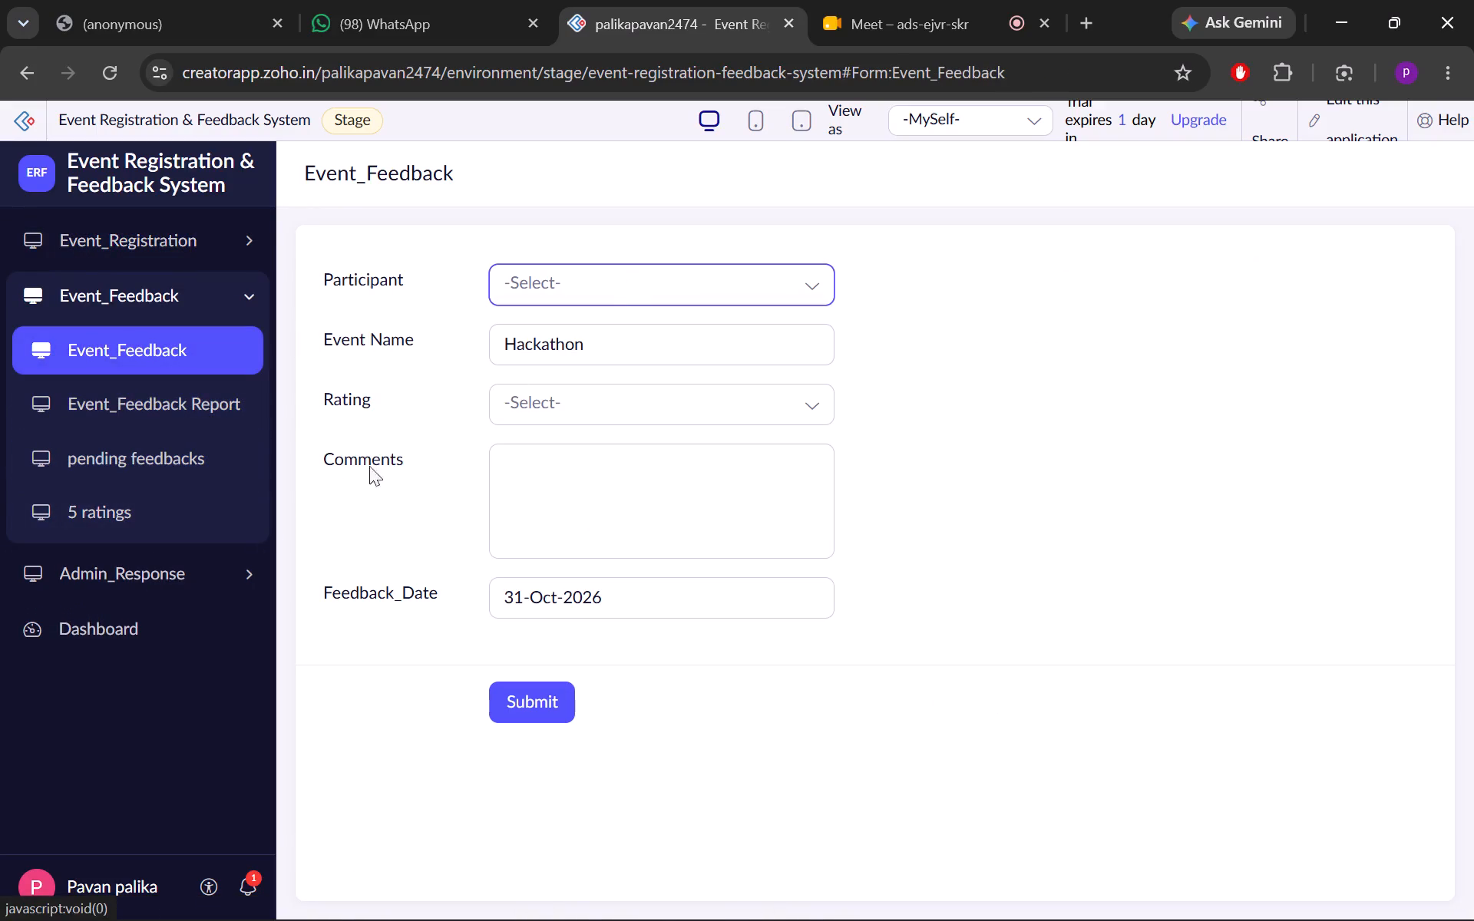
left_click(142, 511)
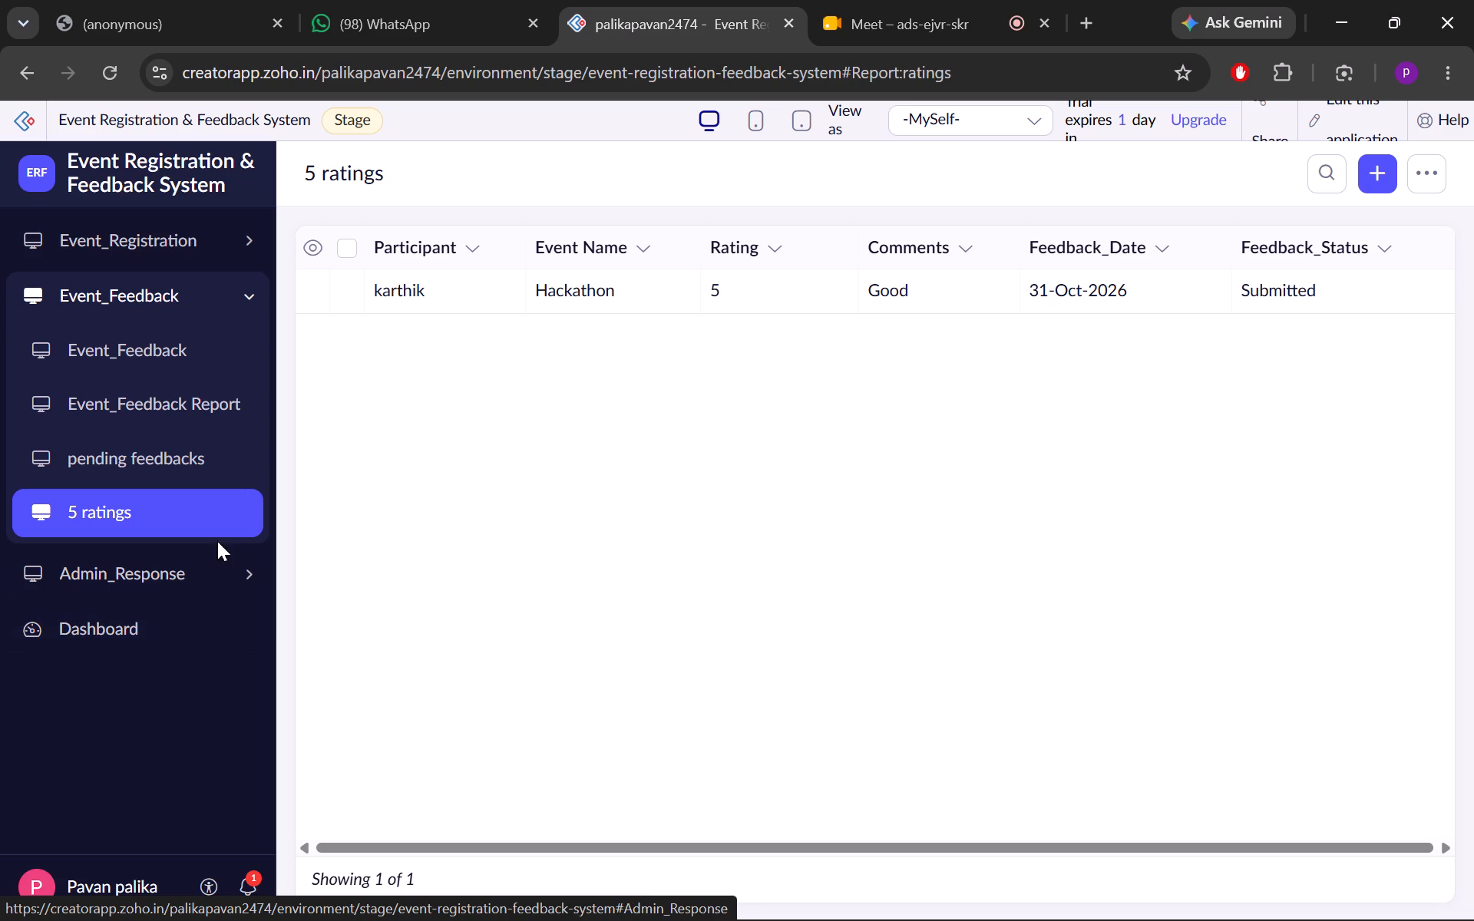
Check the Admin_Response form and the Admin_Response Report in the Stage environment.
left_click(240, 588)
left_click(213, 403)
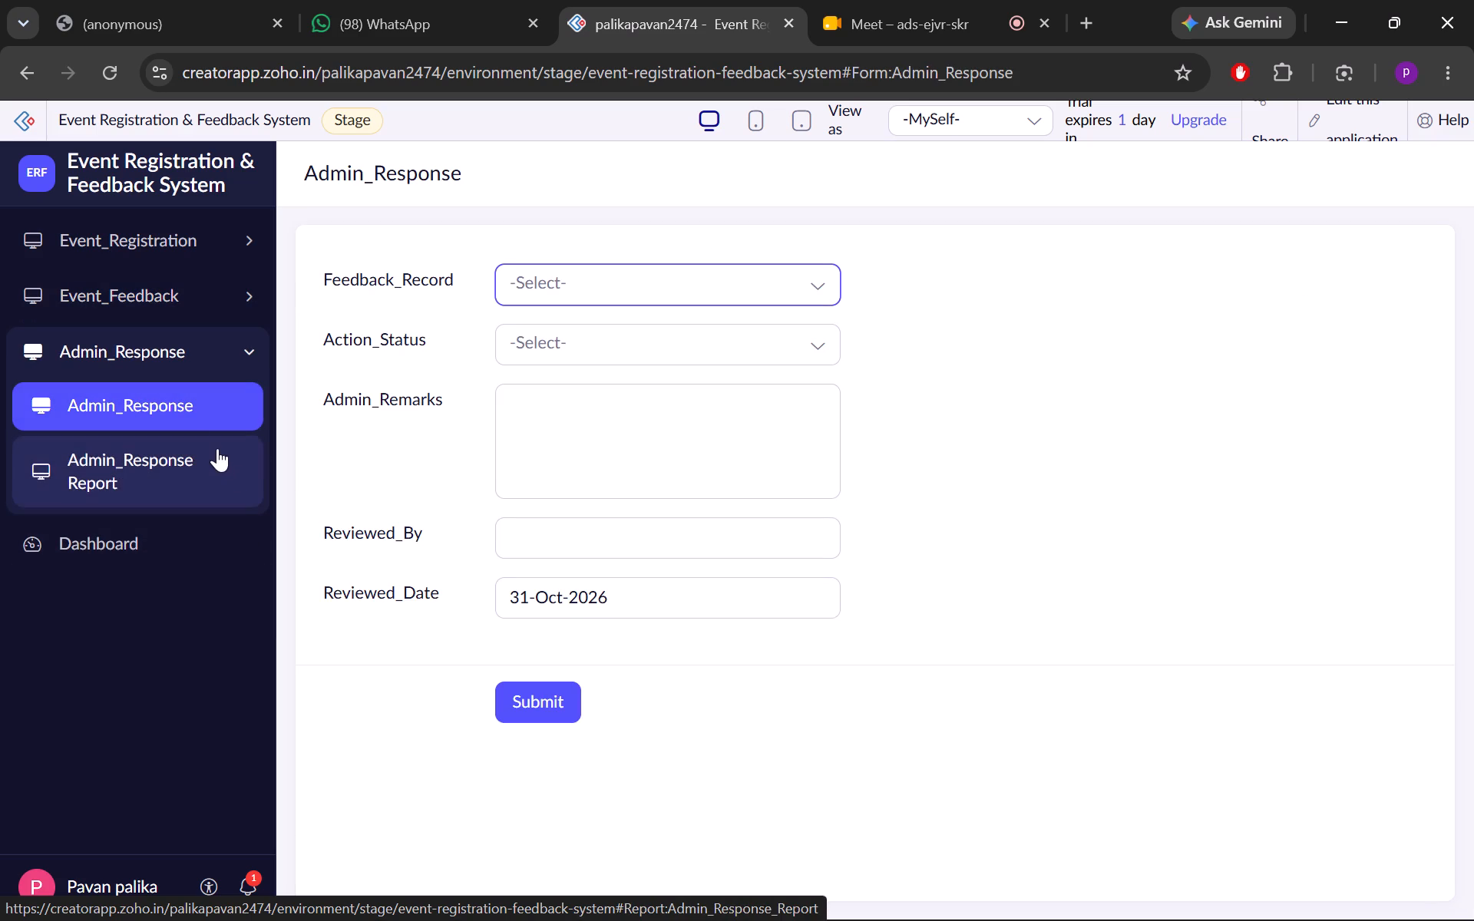
left_click(198, 469)
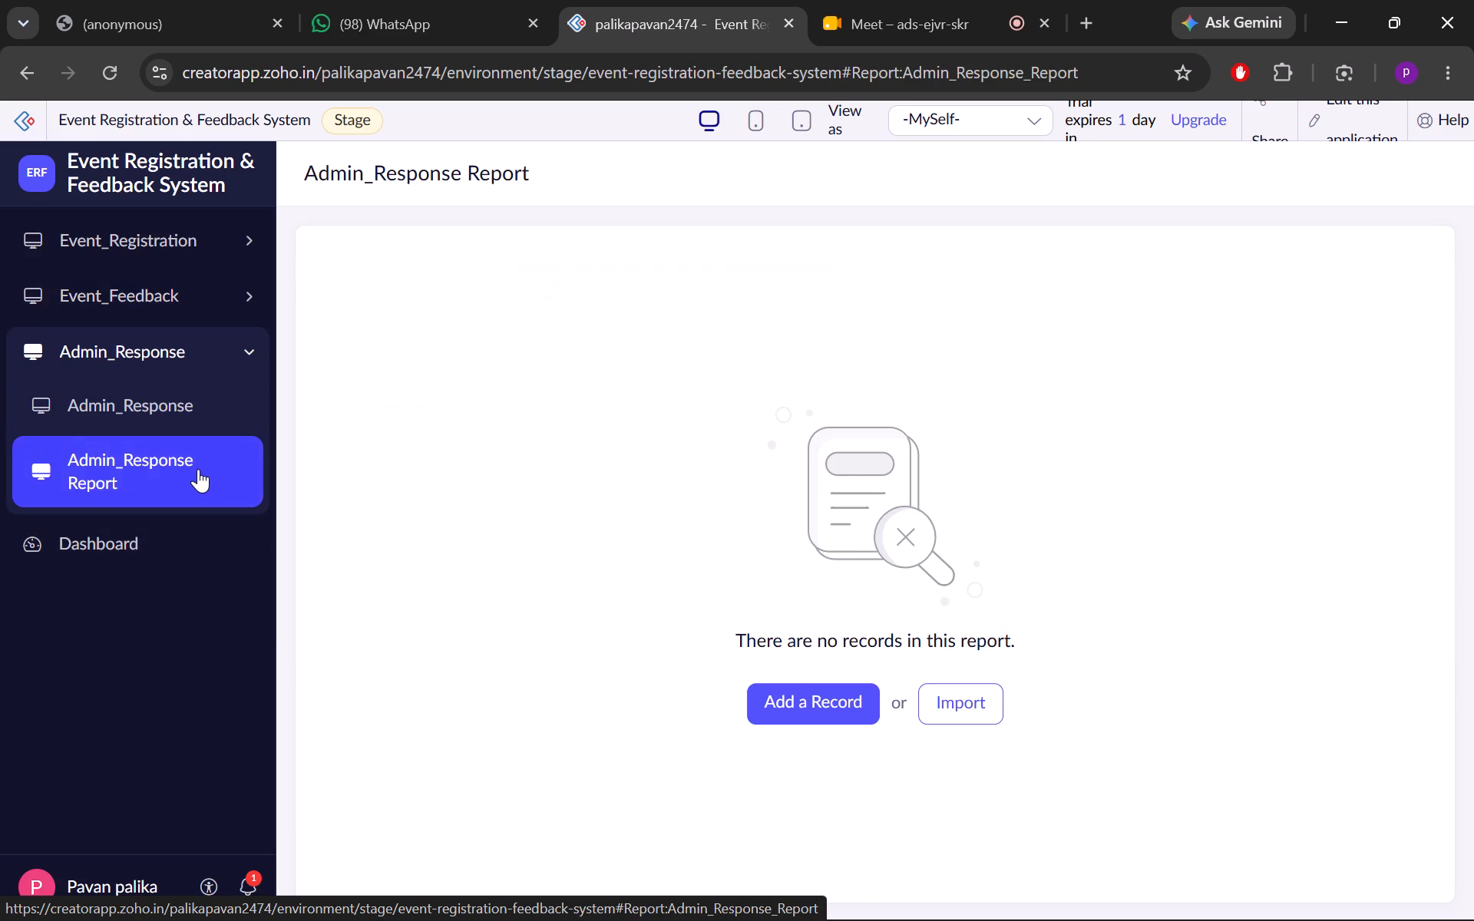
Open the Gmail inbox at mail.google.com in a new browser tab.
left_click(1085, 29)
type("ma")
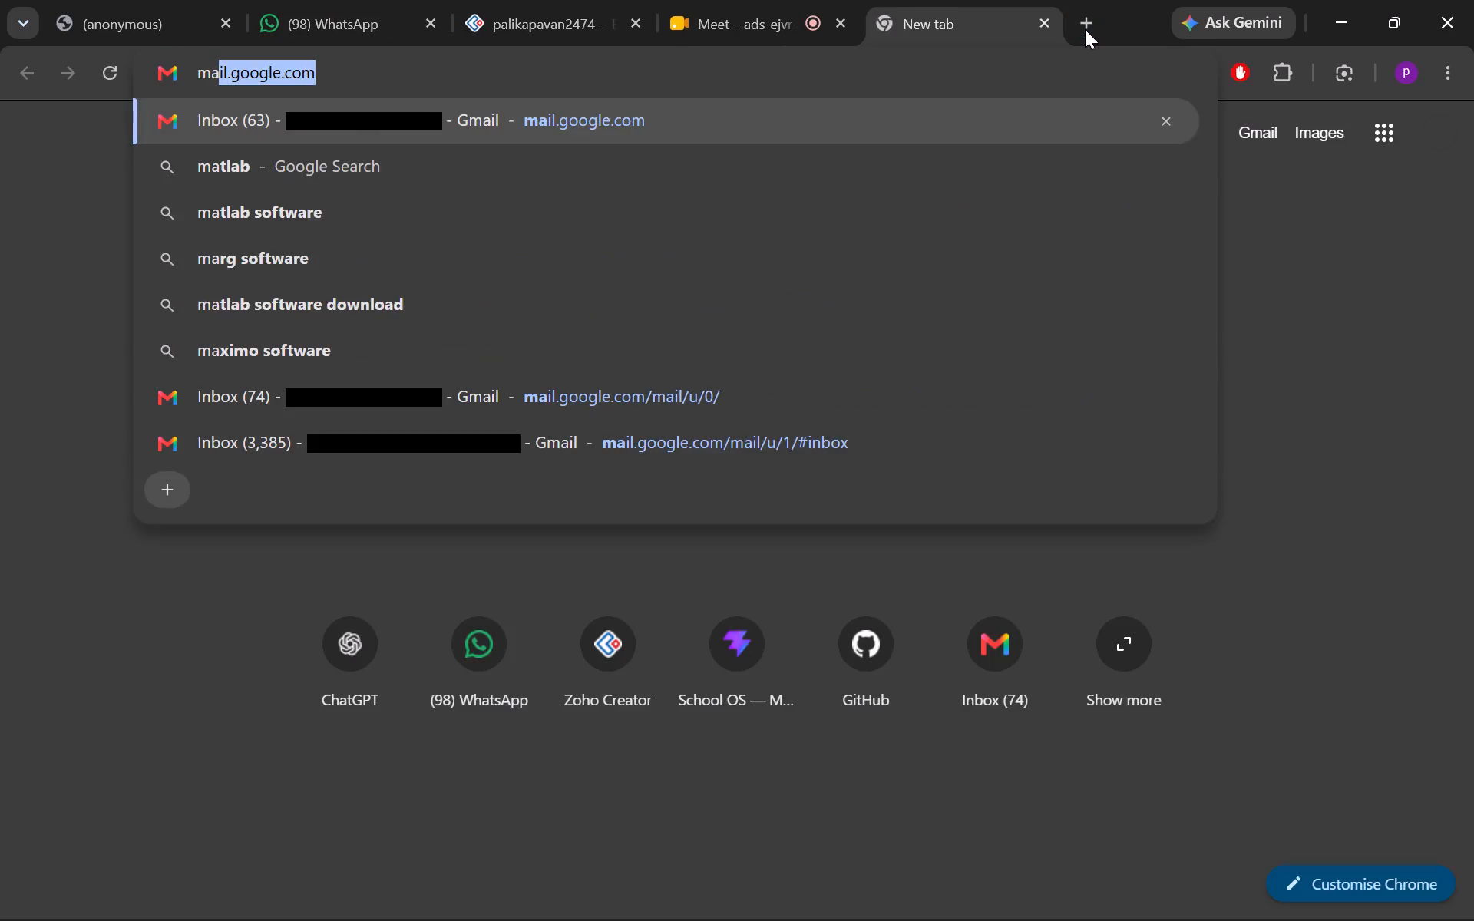
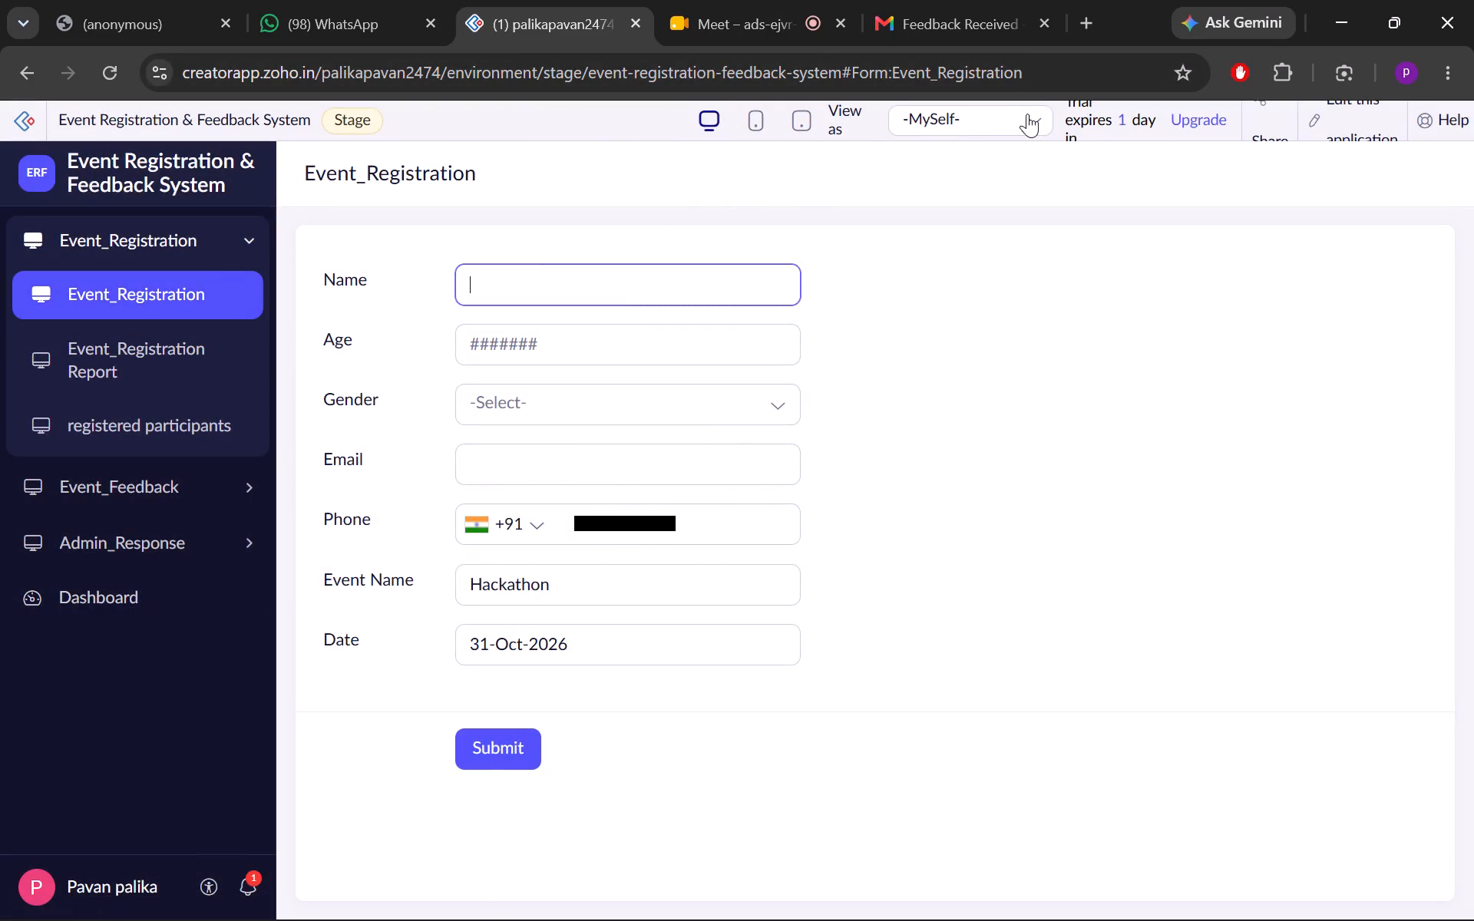
Preview the Event_Registration form in the phone layout and the tablet layout.
left_click(755, 124)
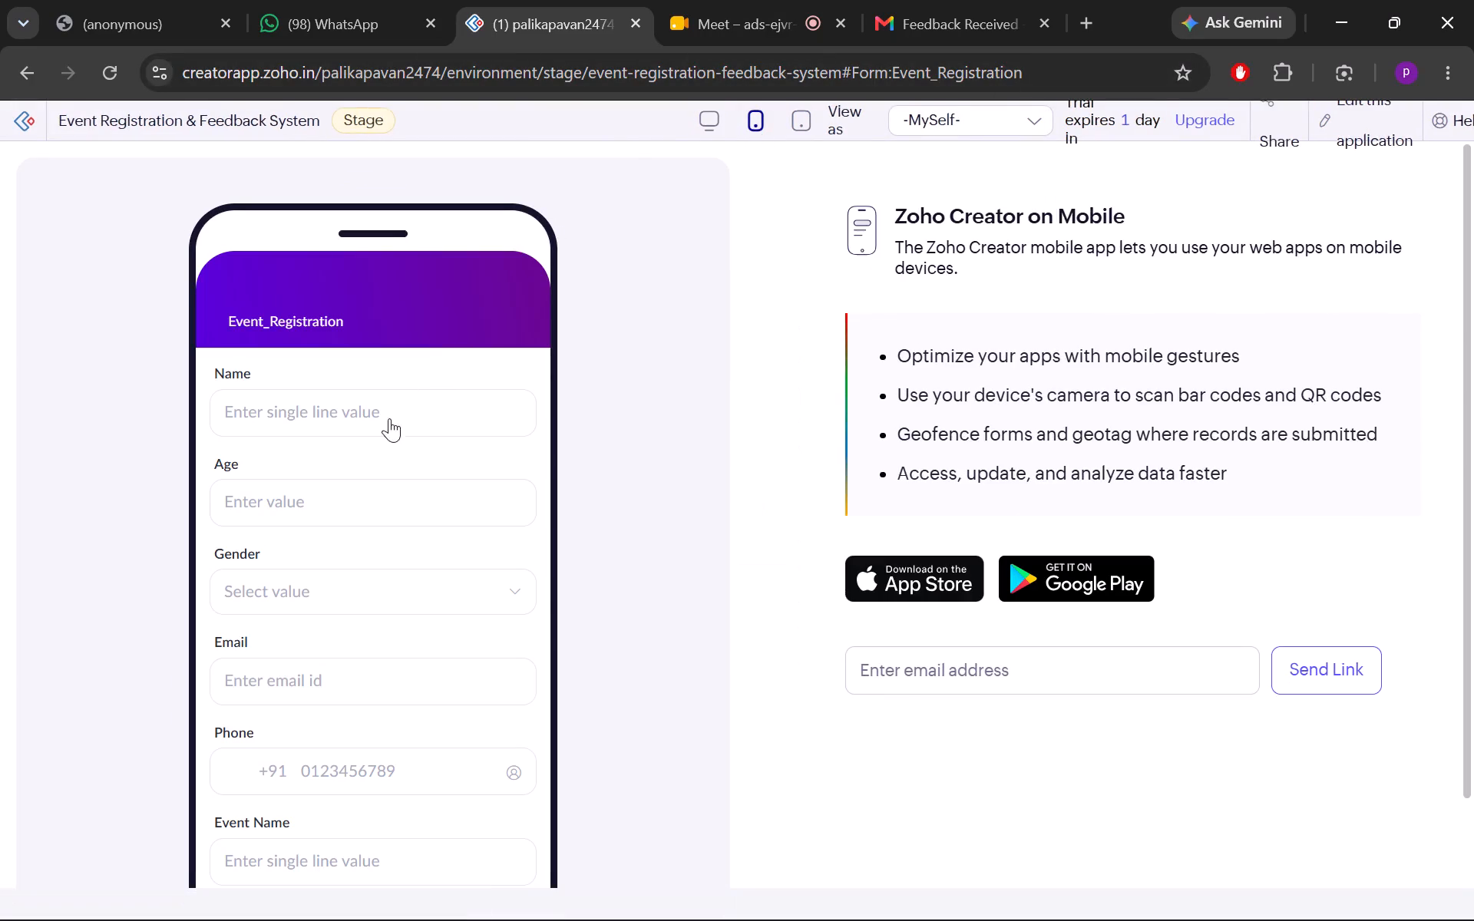
left_click(796, 129)
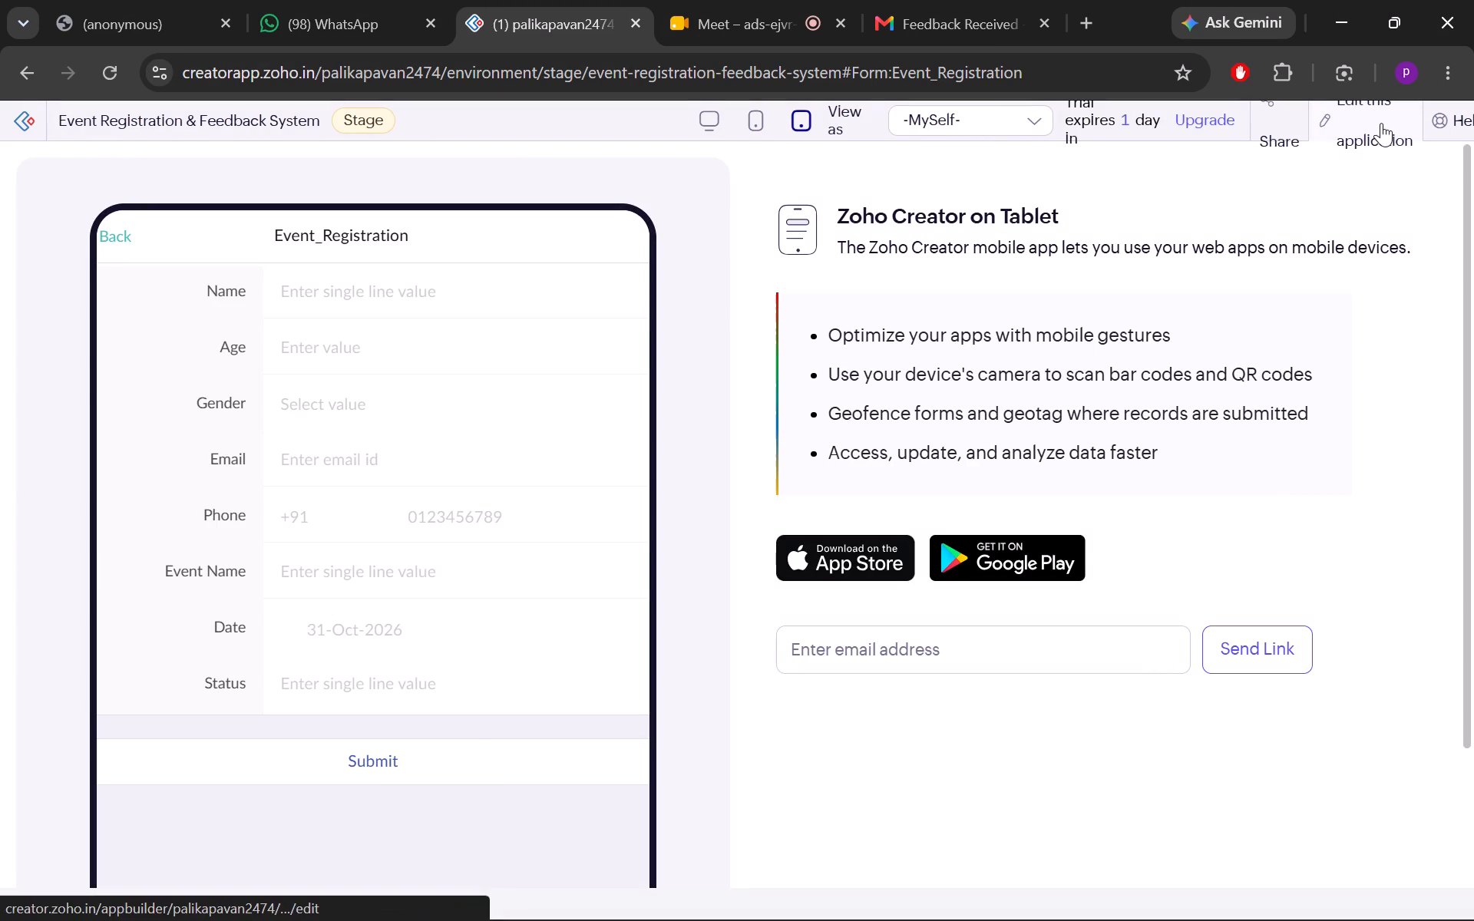
Open the application for editing and go from there to the account's dashboard of applications.
left_click(1329, 128)
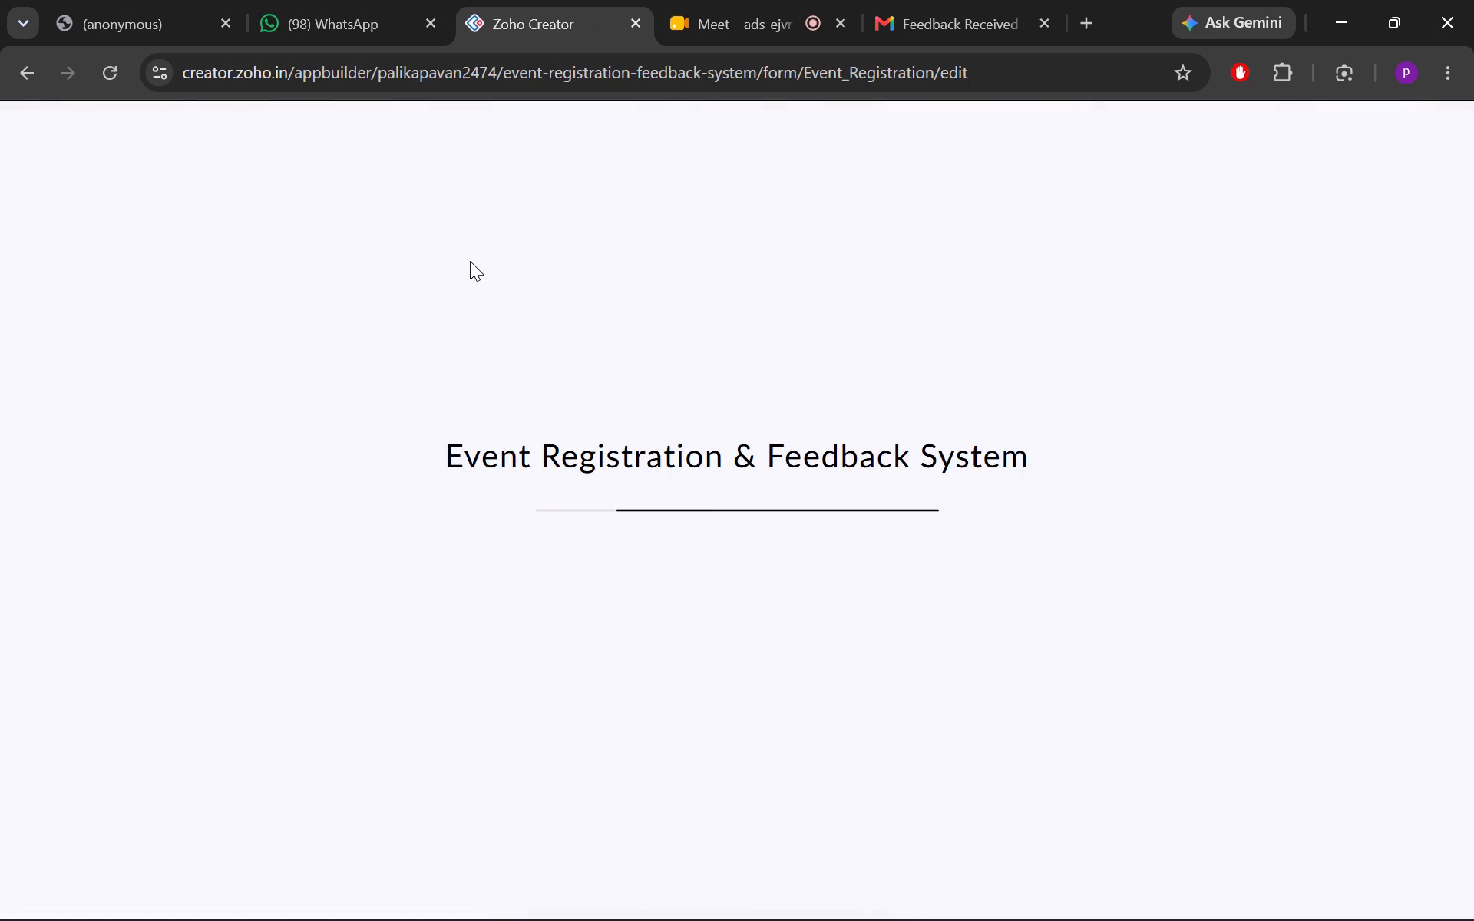
left_click(38, 135)
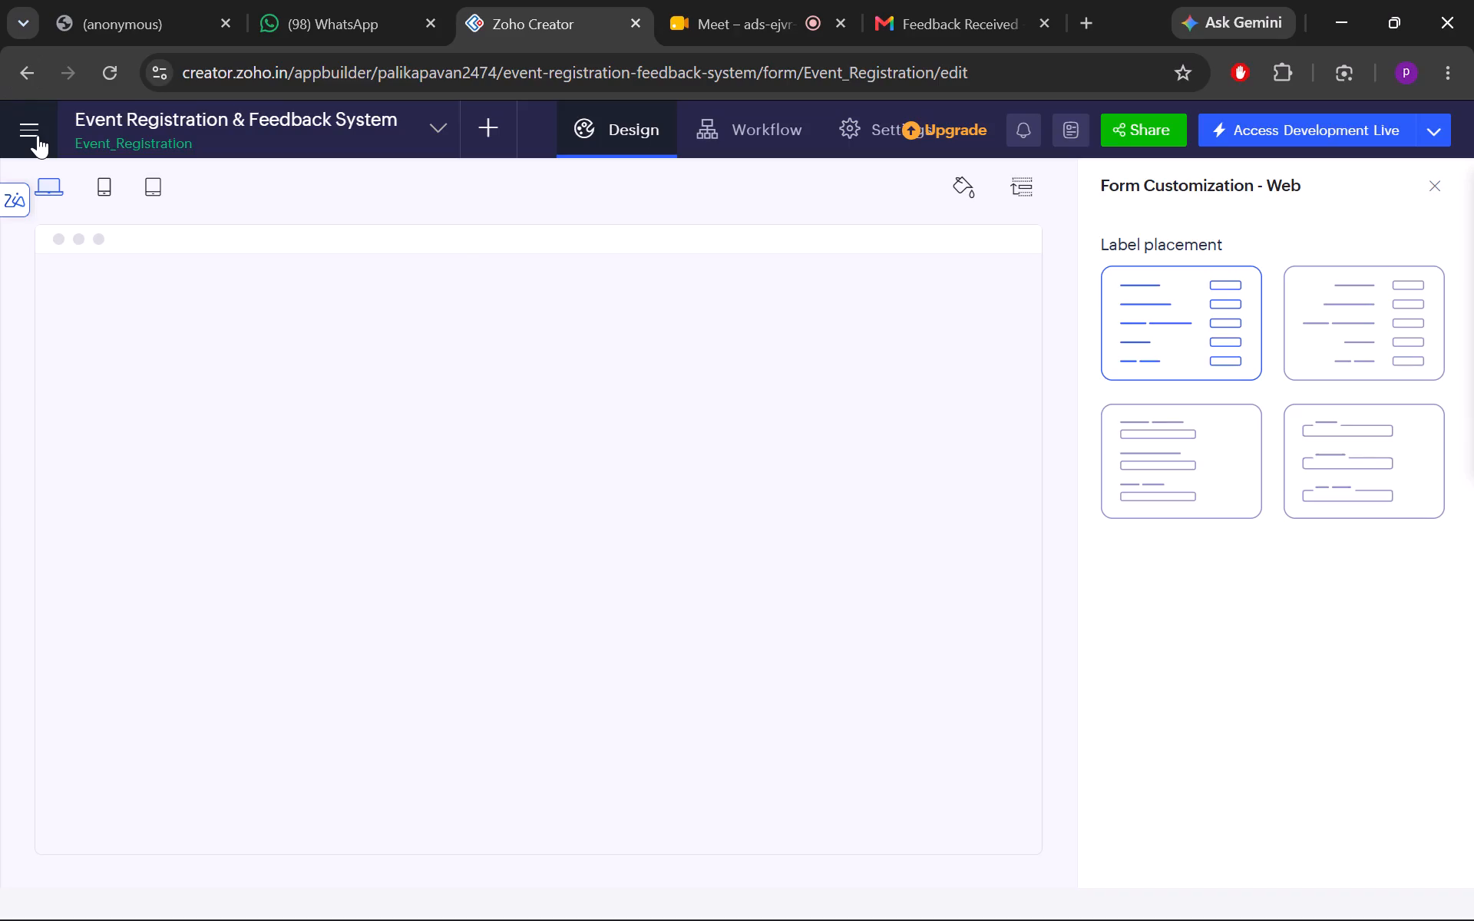
left_click(168, 253)
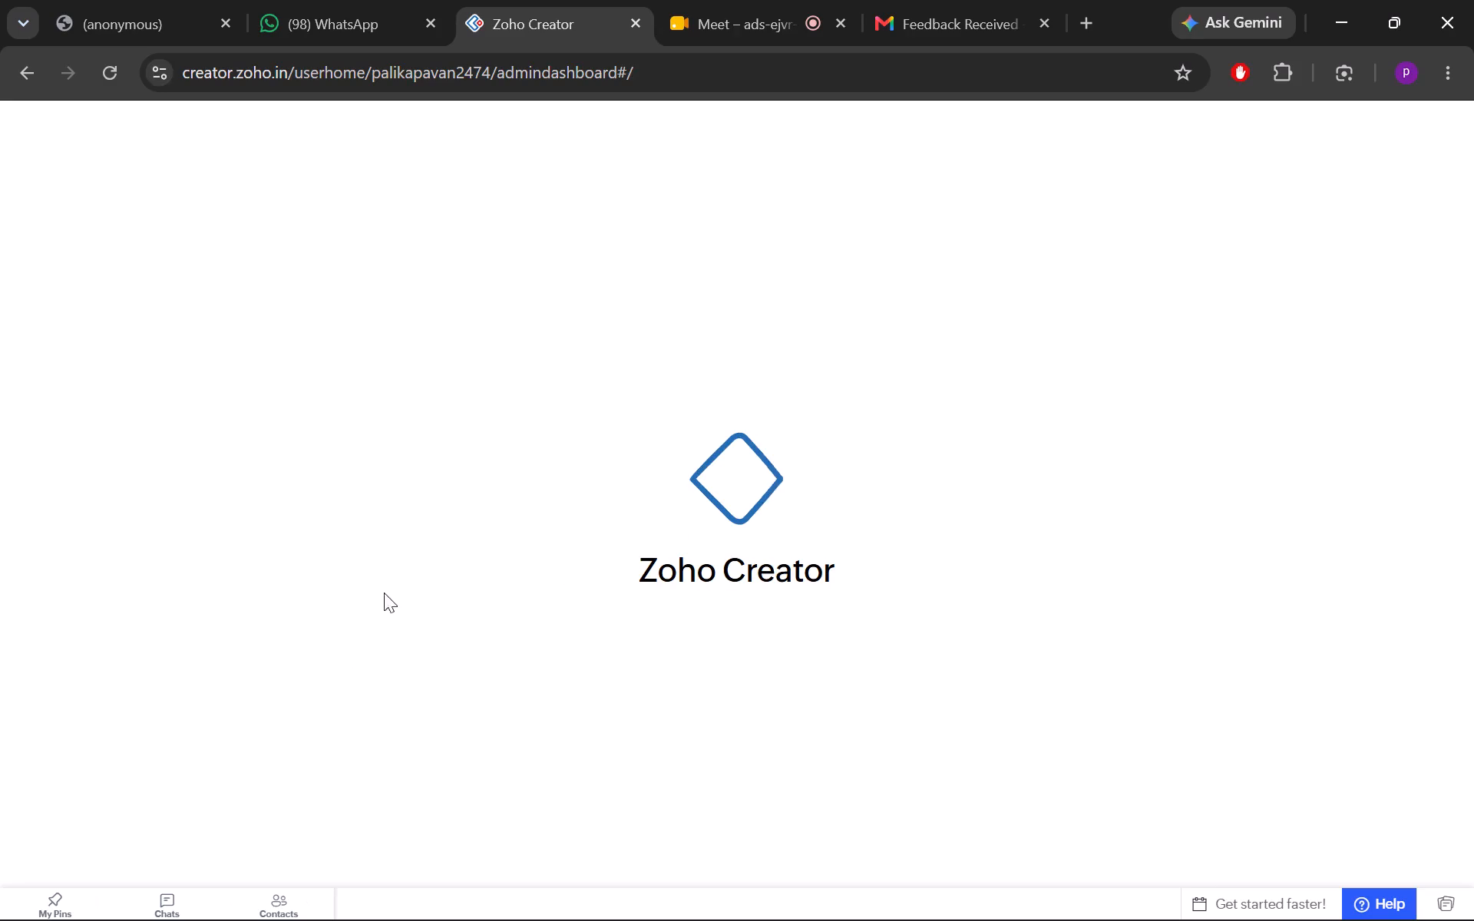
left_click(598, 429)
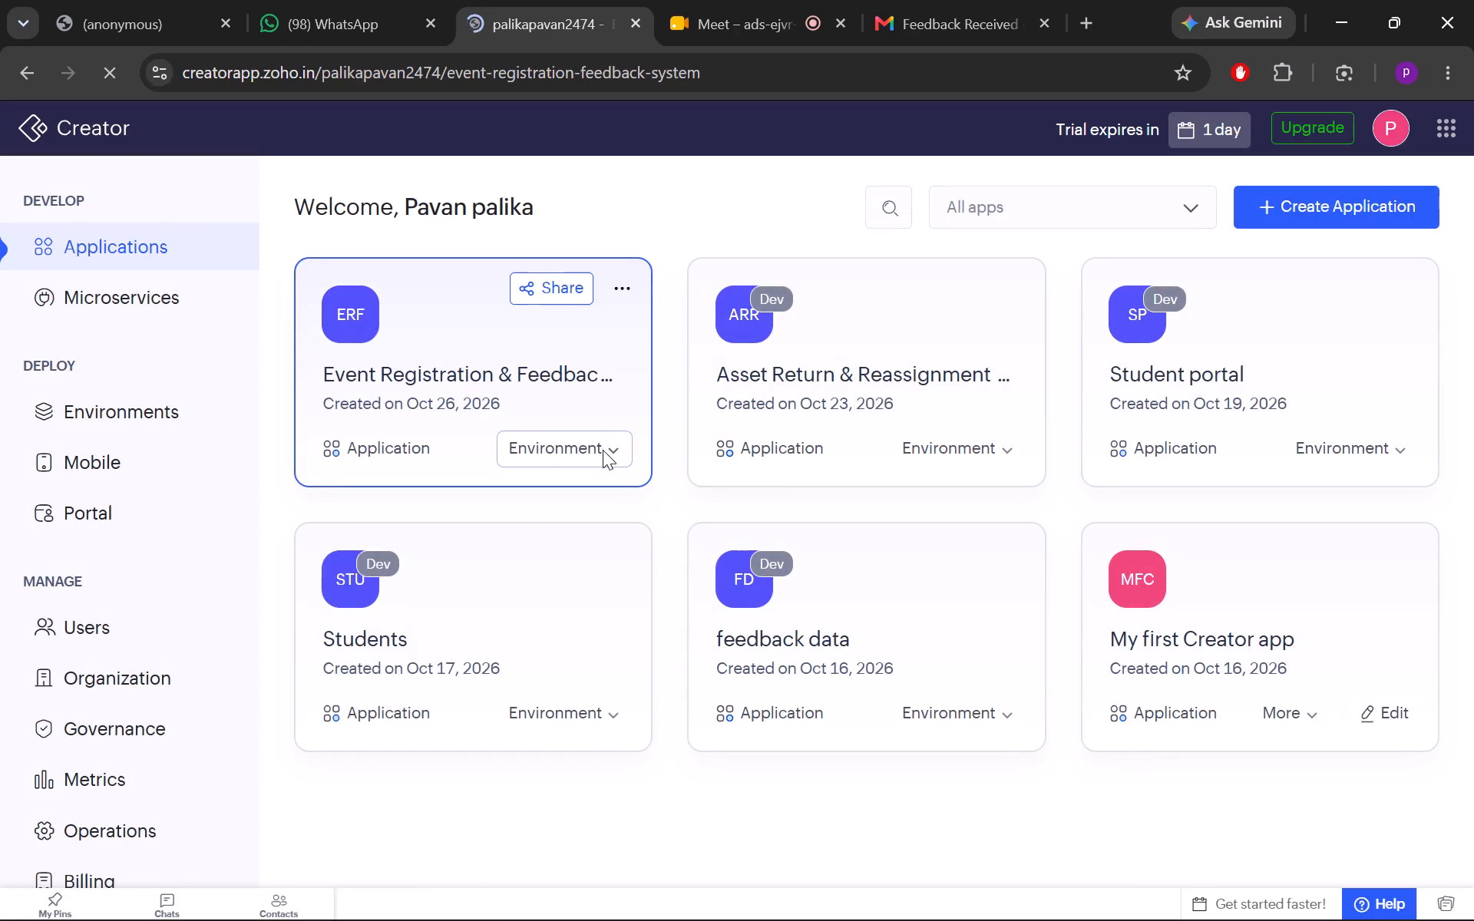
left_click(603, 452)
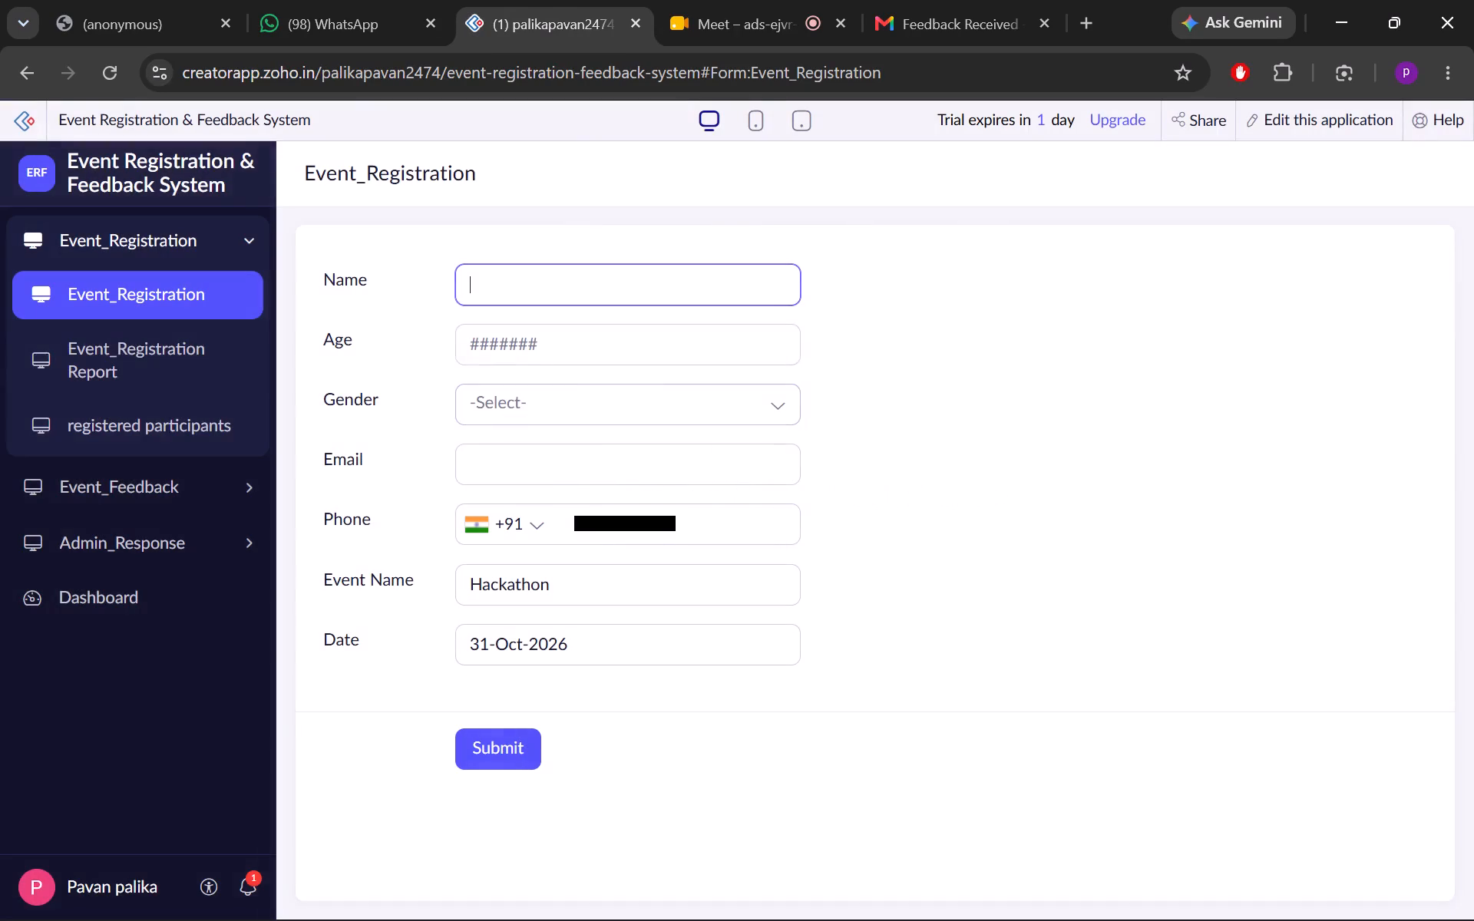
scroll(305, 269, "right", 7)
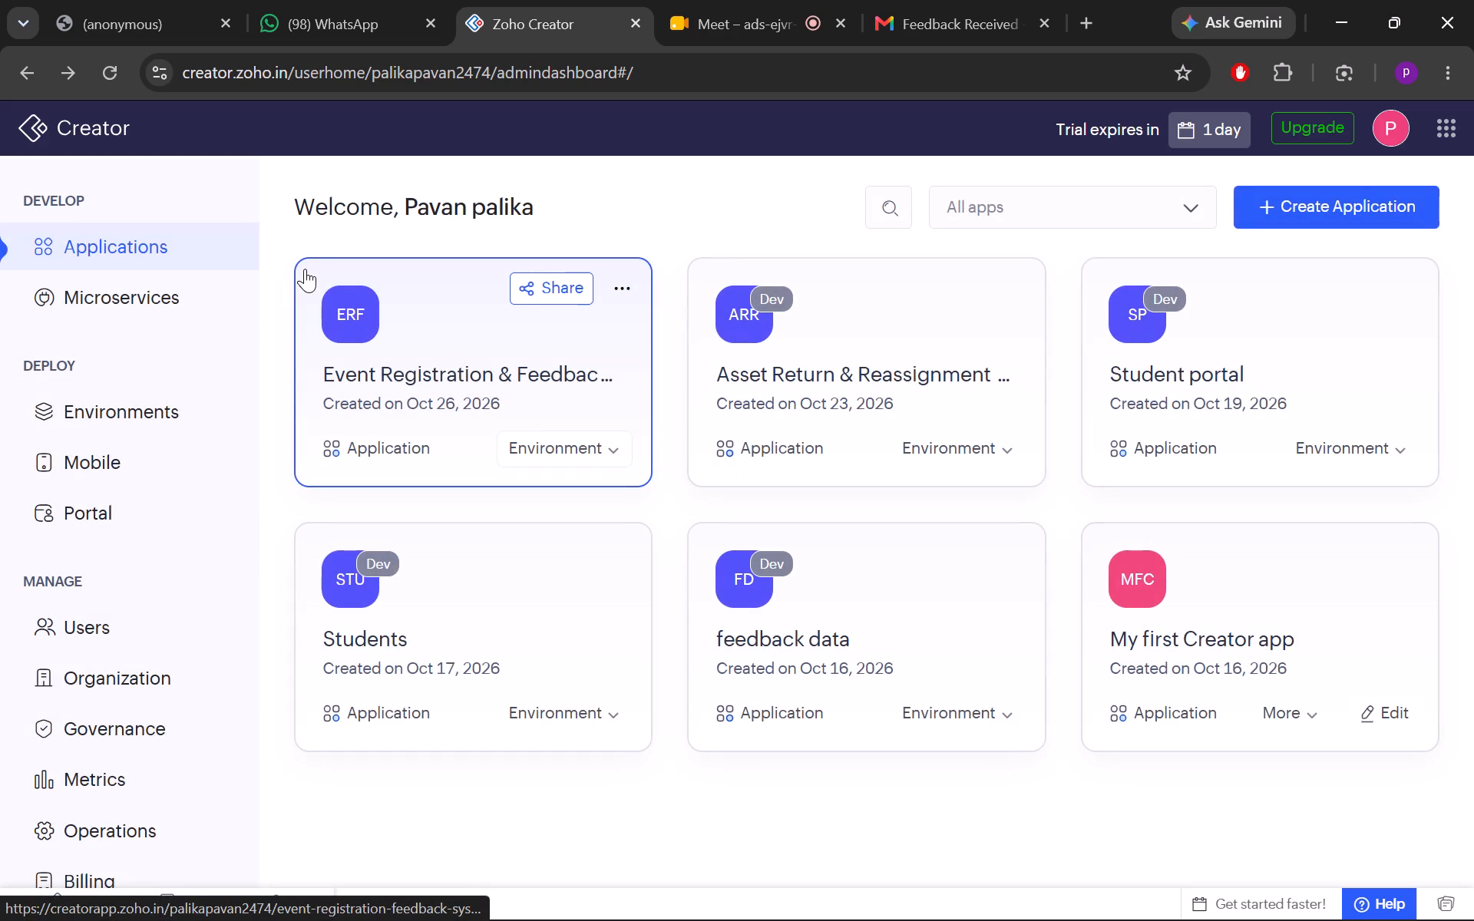
From the Environments overview, open the Production version of the Event Registration & Feedback System.
left_click(58, 427)
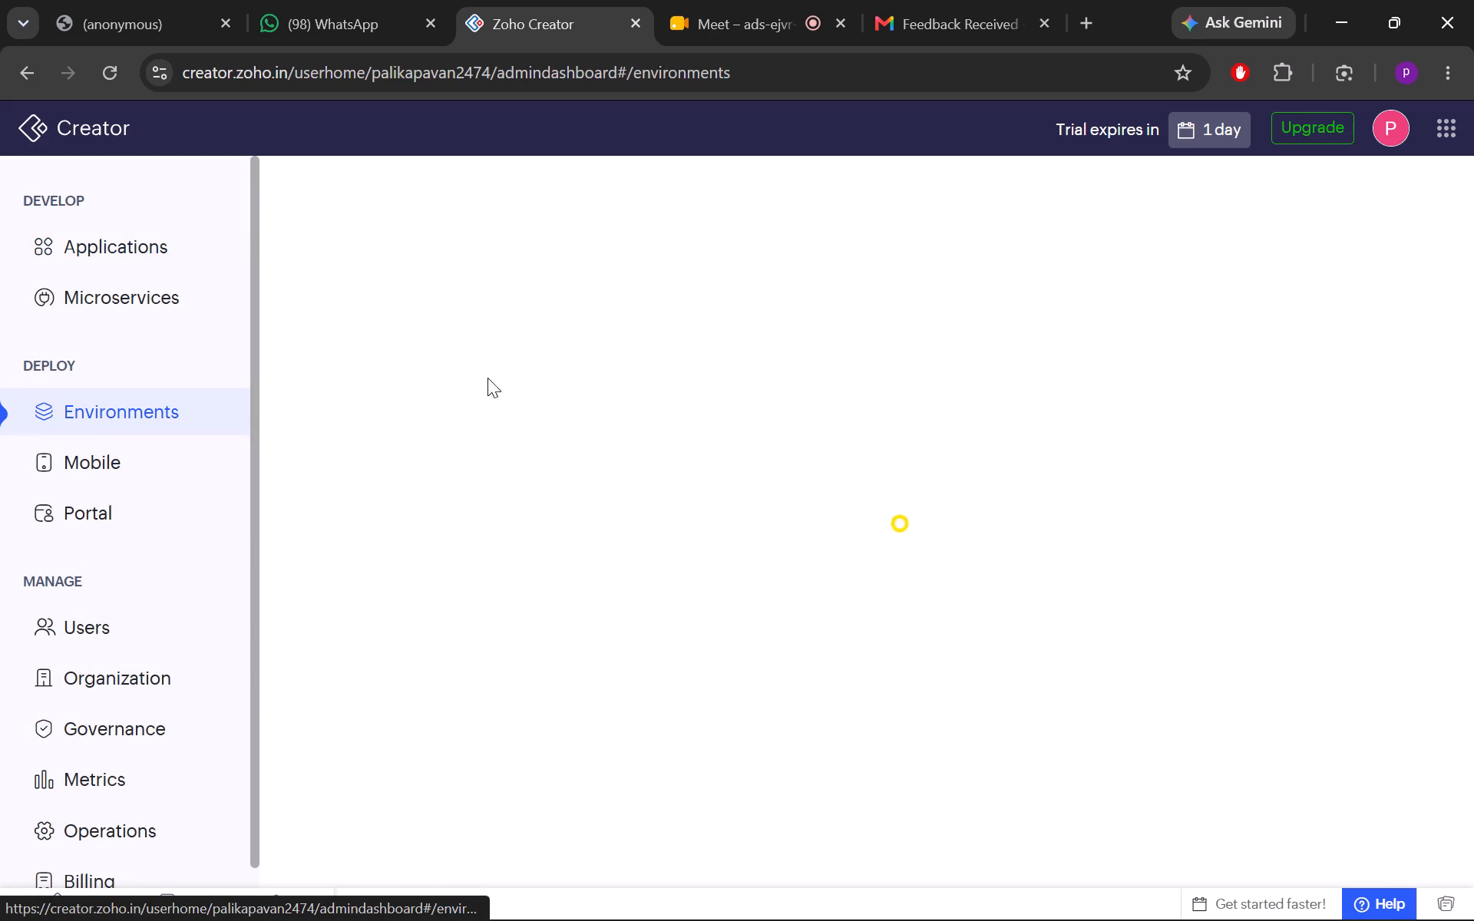
scroll(1276, 505, "down", 1)
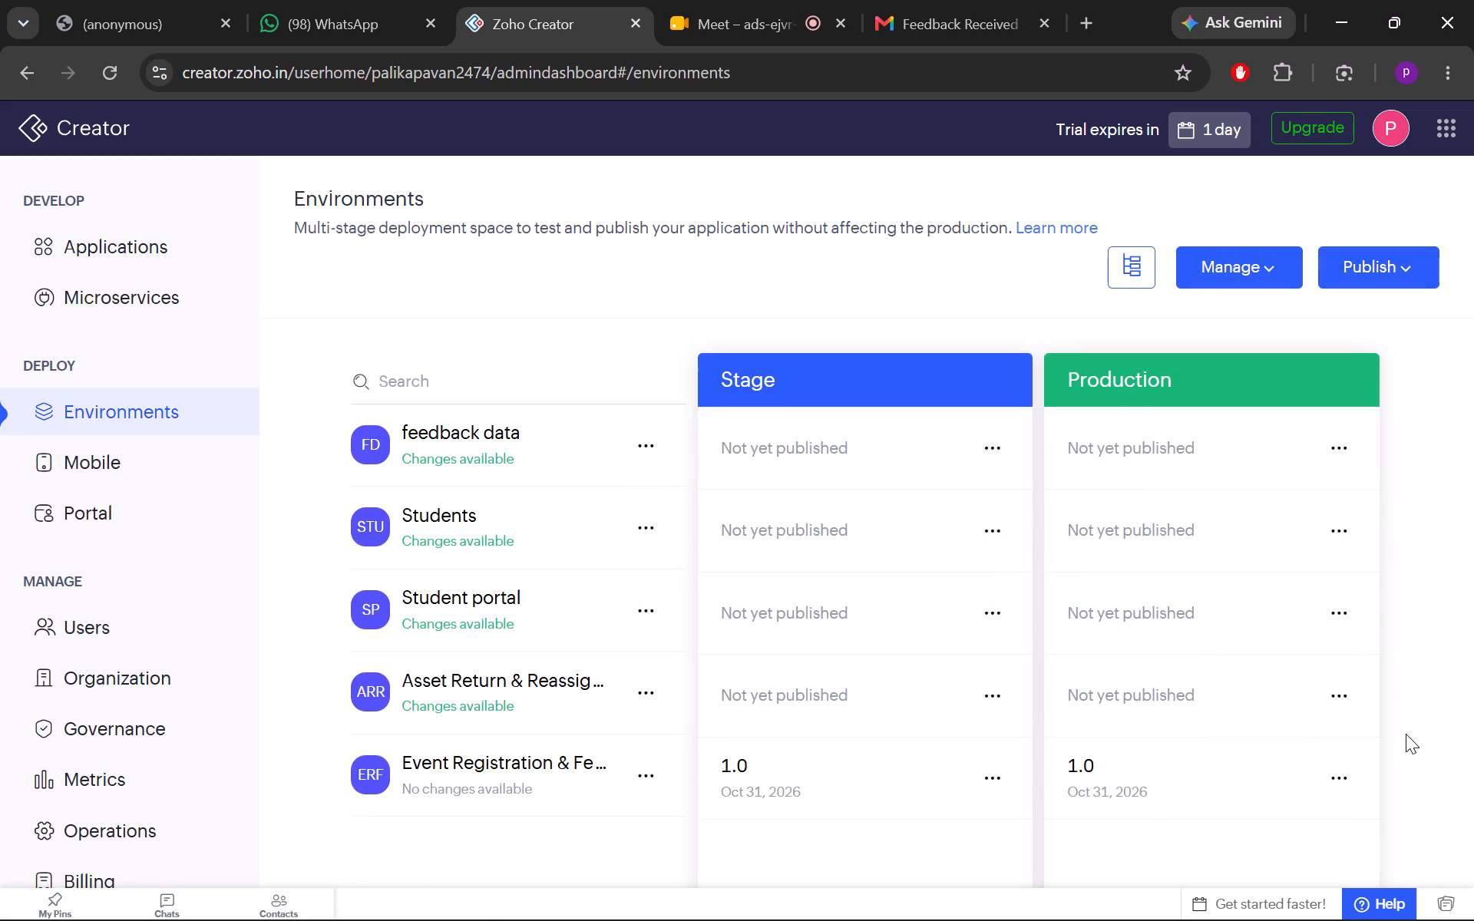
left_click(1339, 774)
left_click(1196, 586)
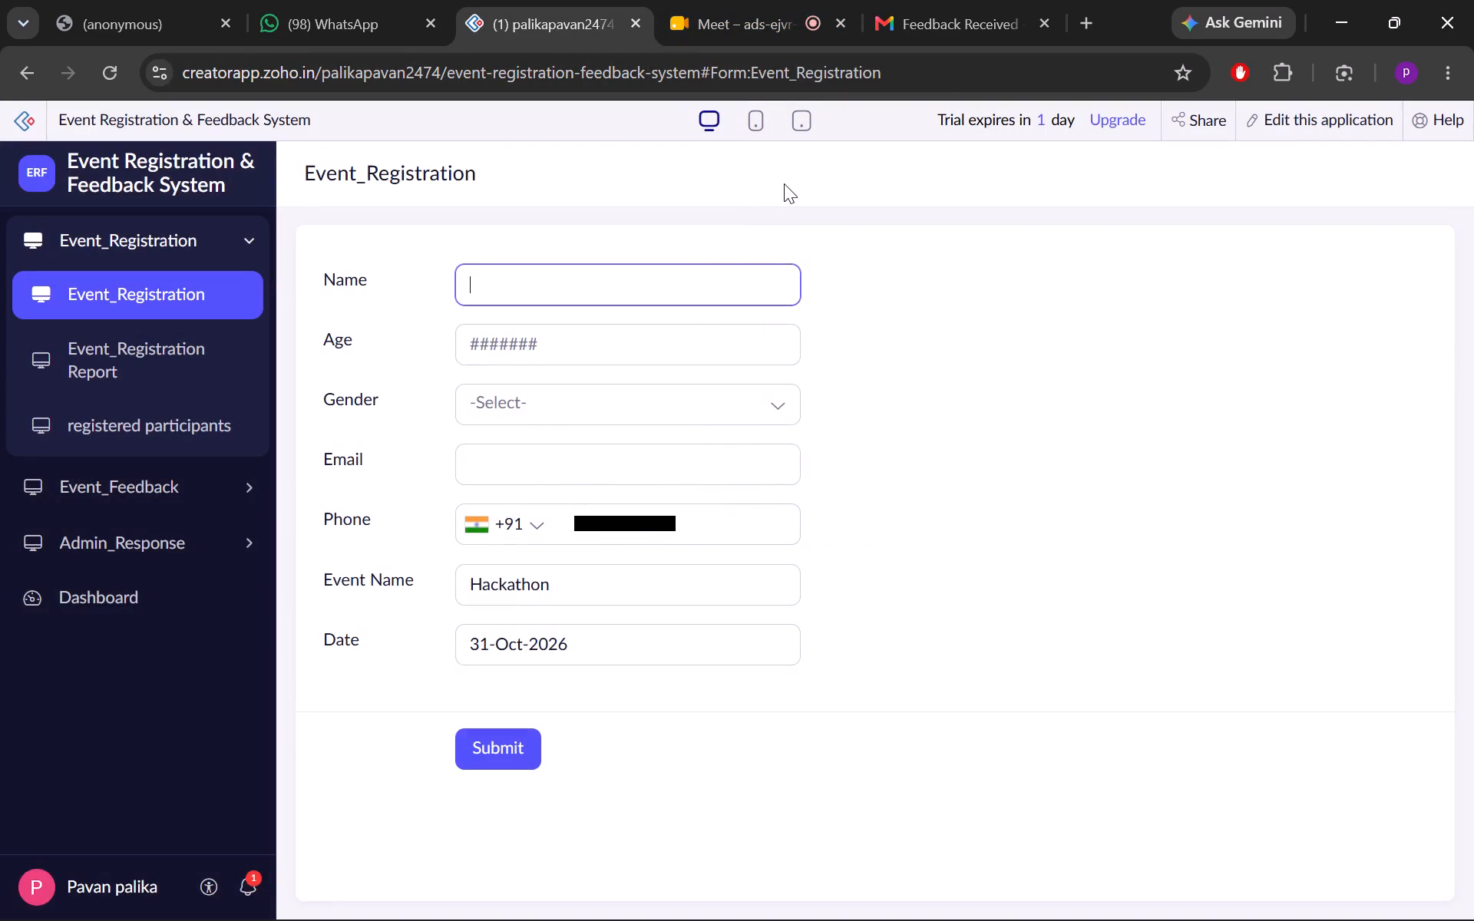
Enter the name Ram and age 18 in the Production Event_Registration form.
left_click(663, 273)
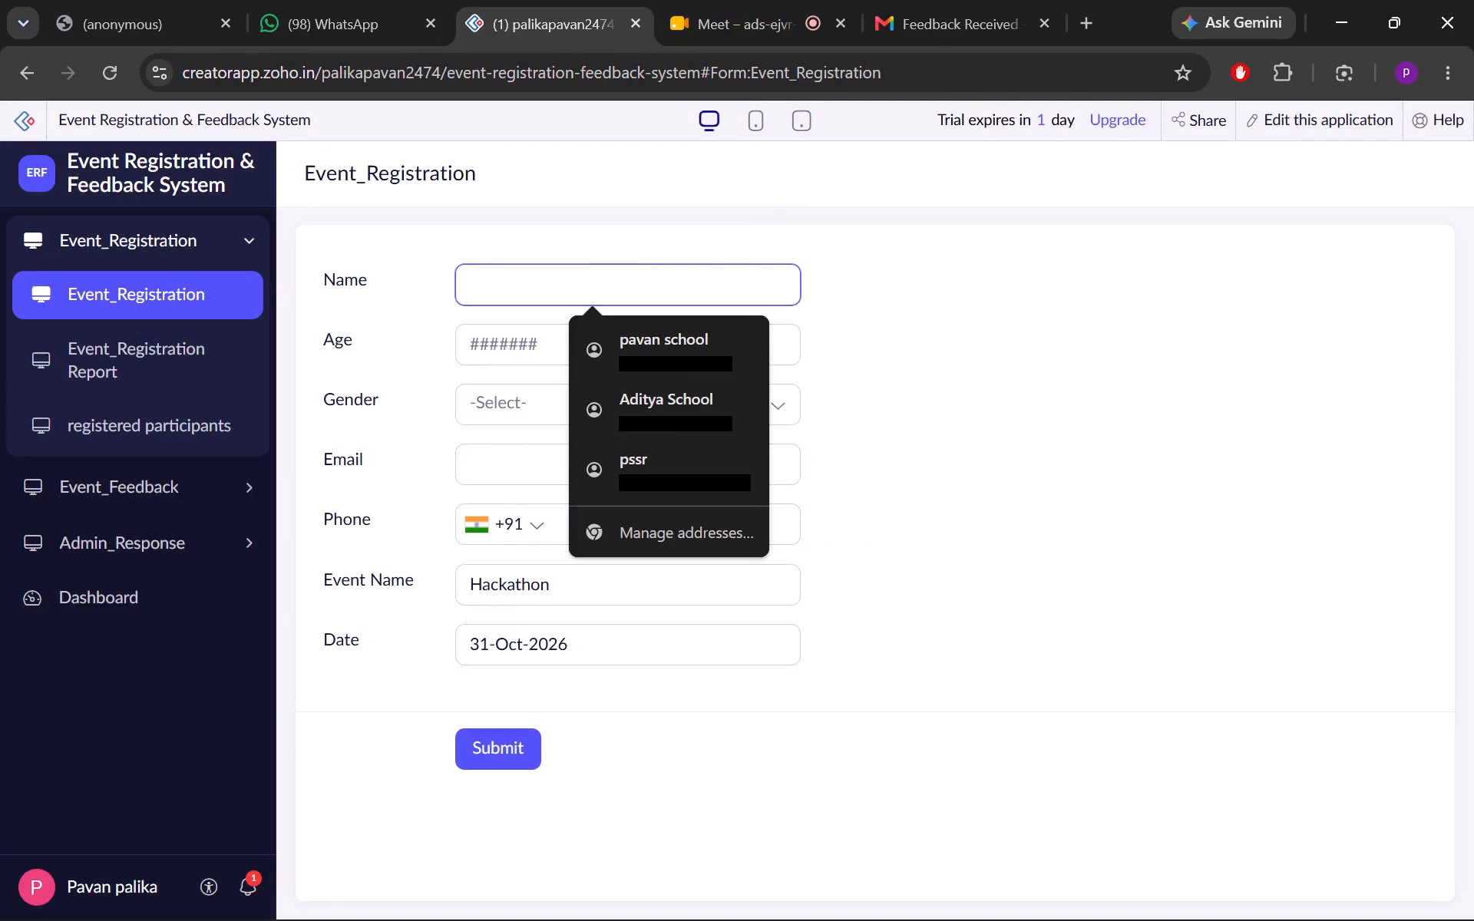
left_click(600, 273)
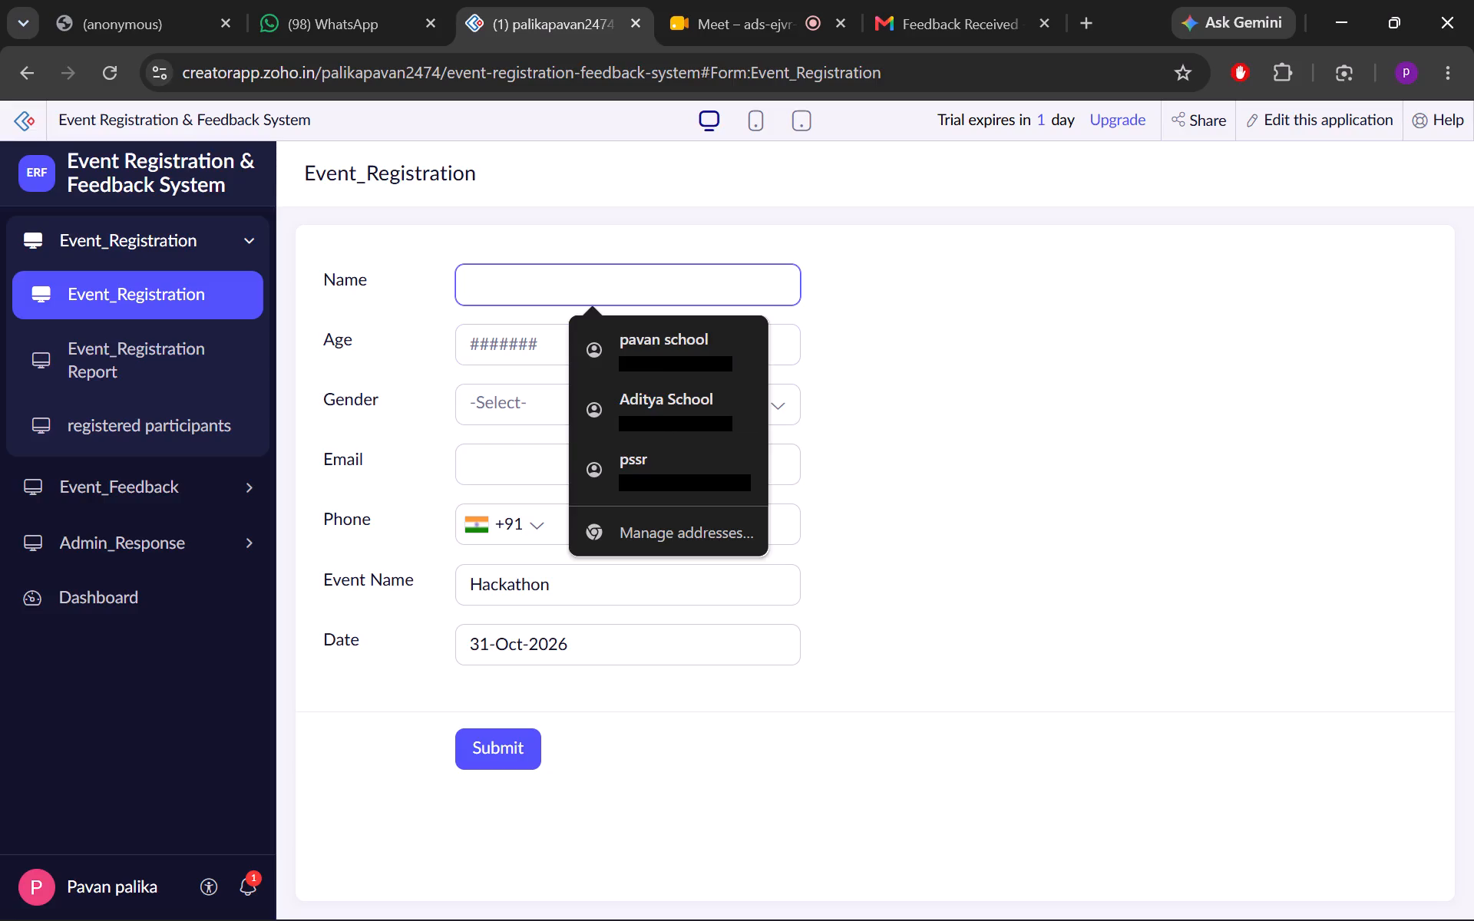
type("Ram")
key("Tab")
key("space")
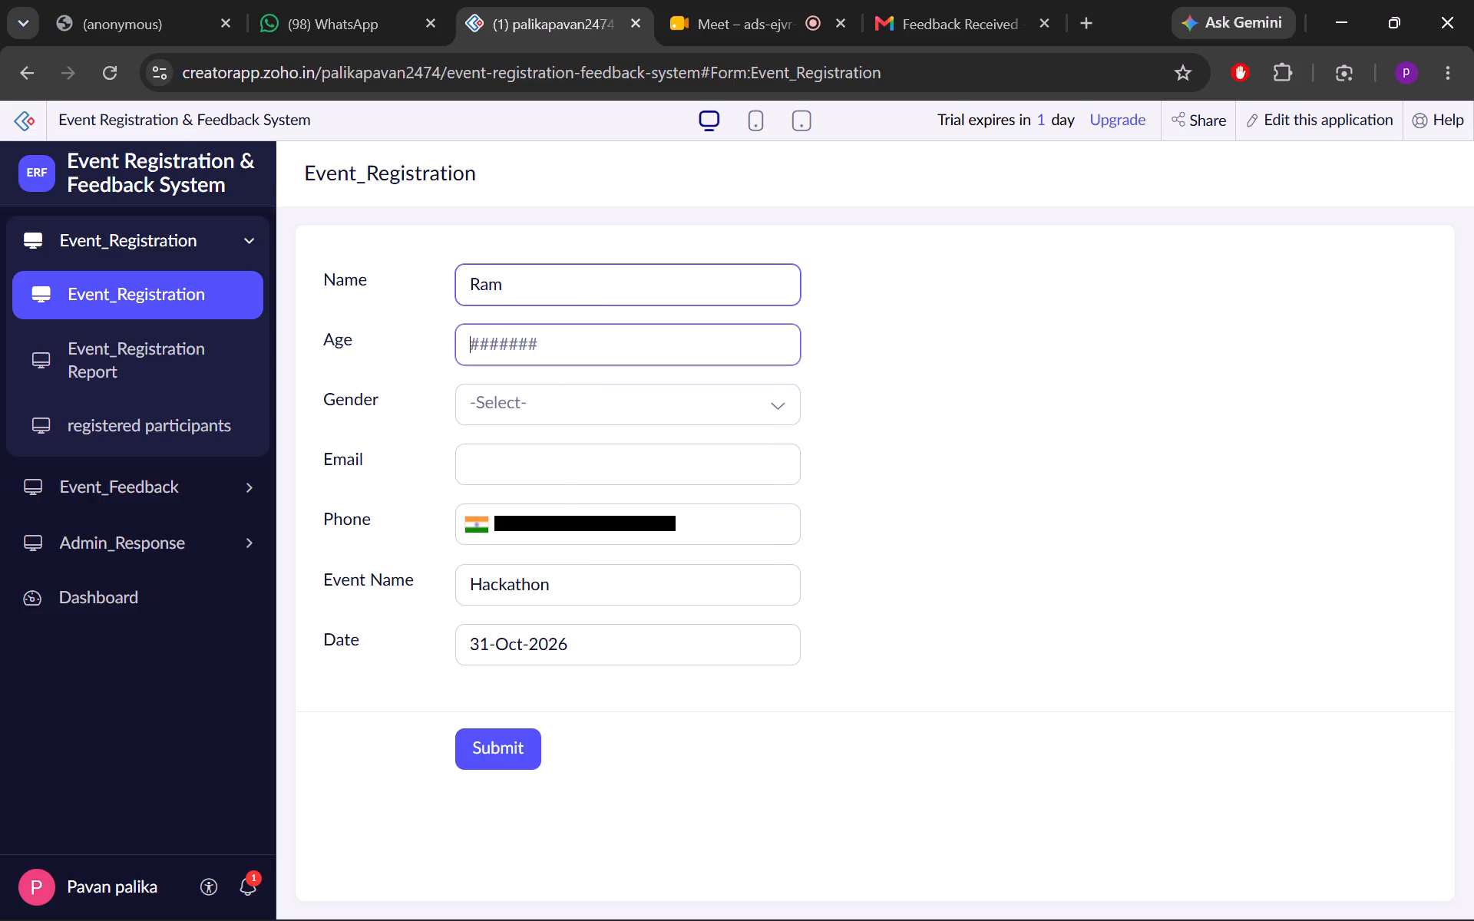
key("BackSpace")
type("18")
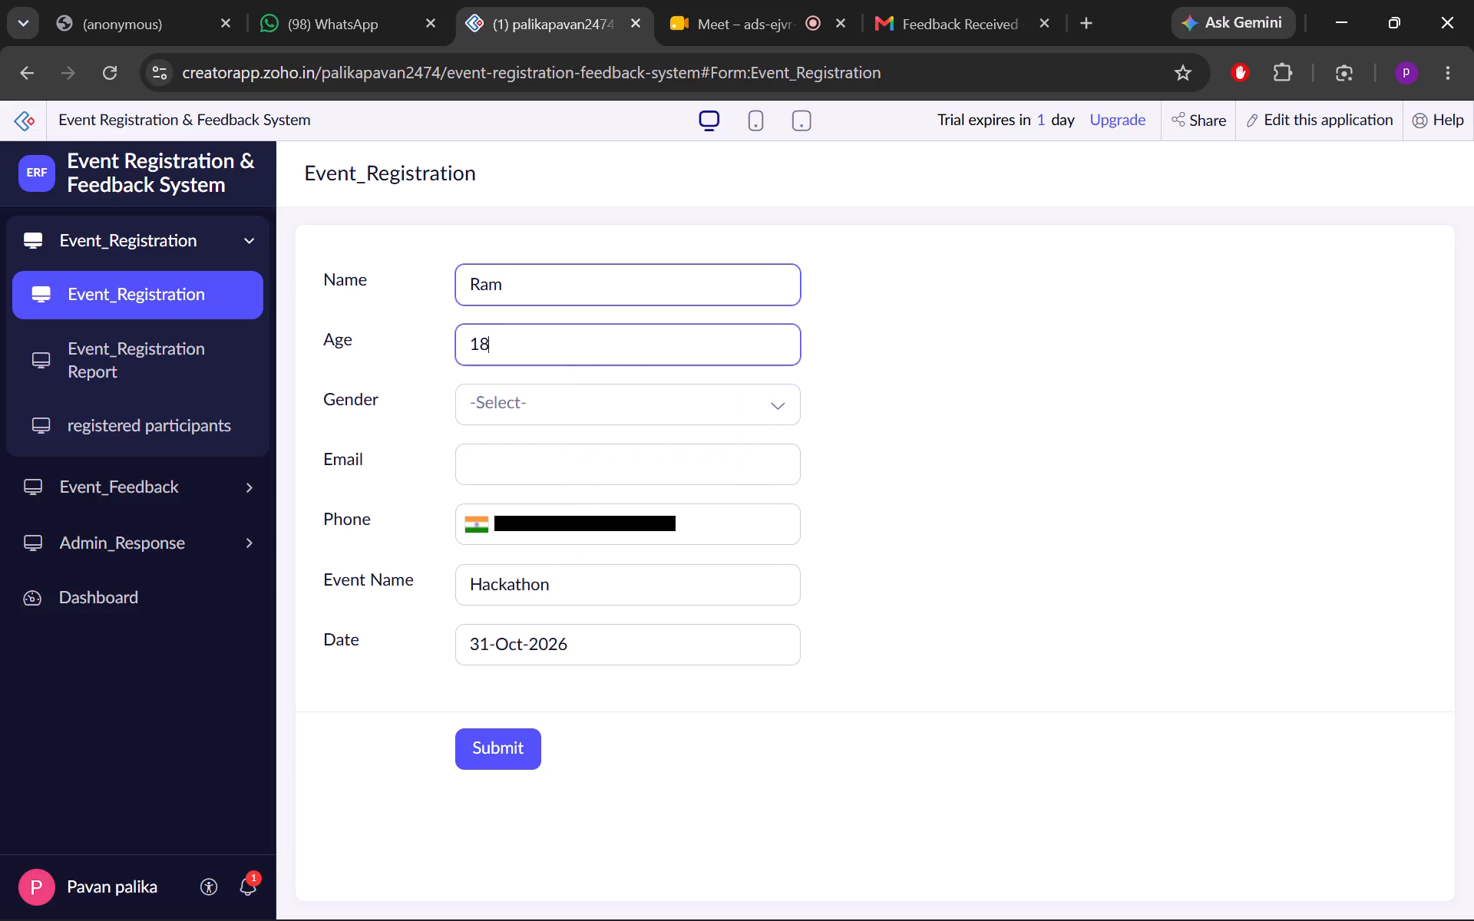
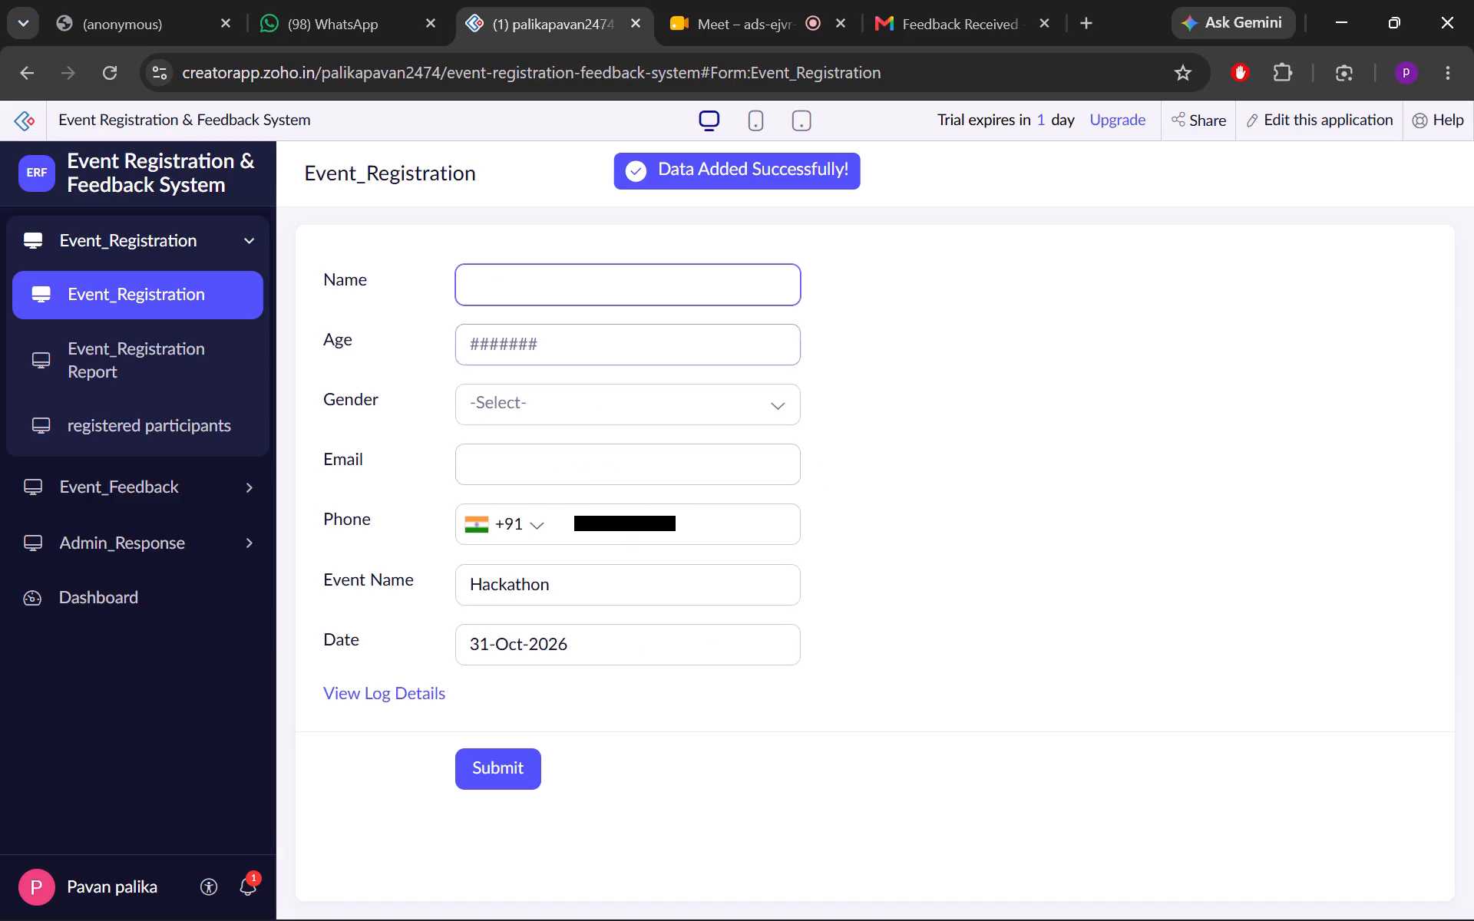
Start a new Event_Registration entry with the name Pavan, age 19 and gender Male.
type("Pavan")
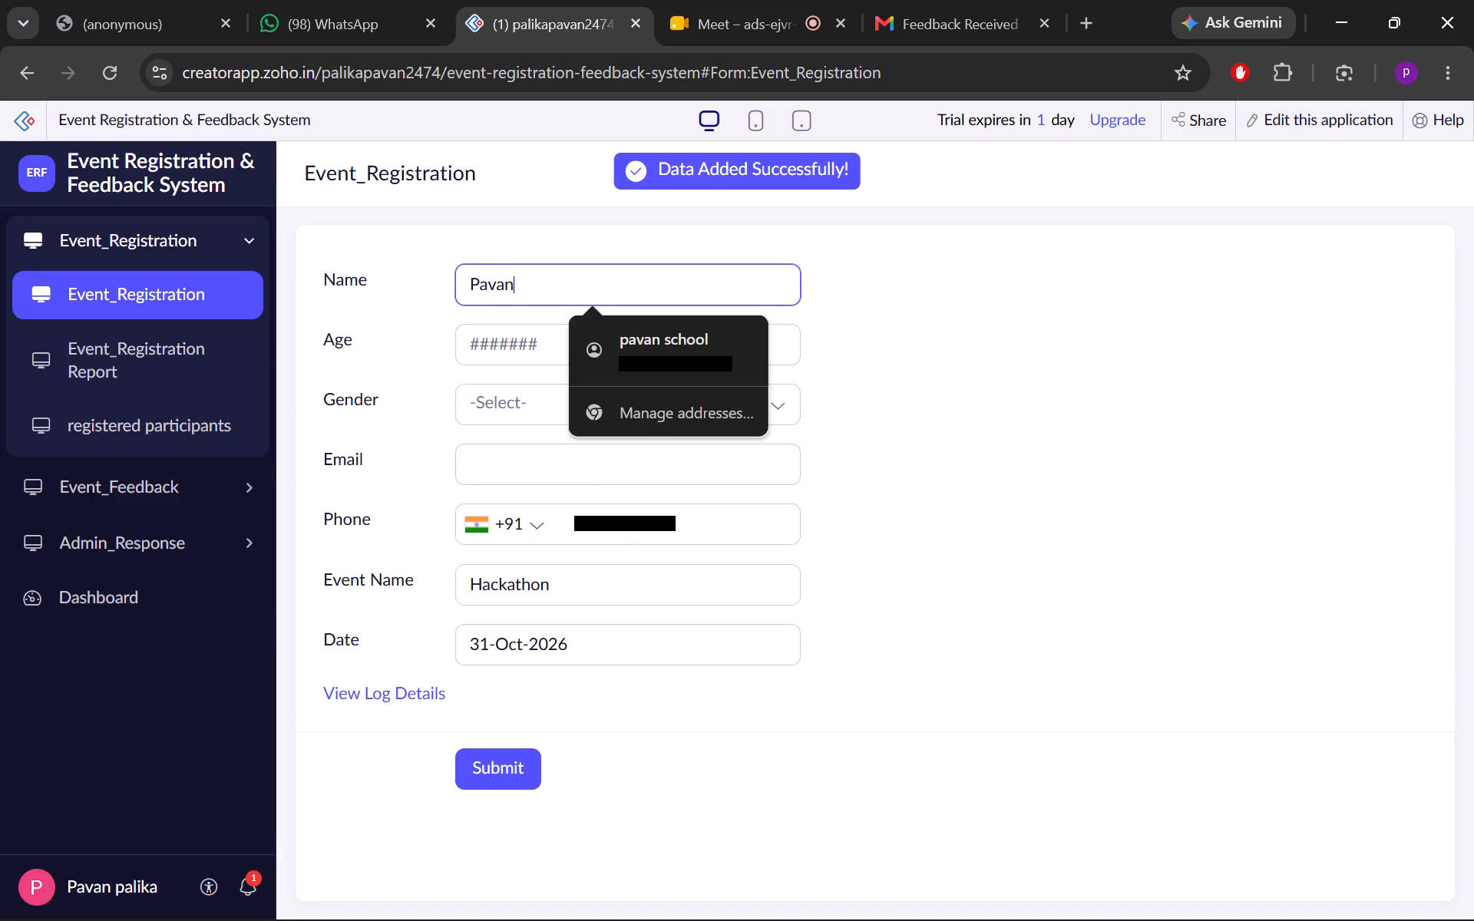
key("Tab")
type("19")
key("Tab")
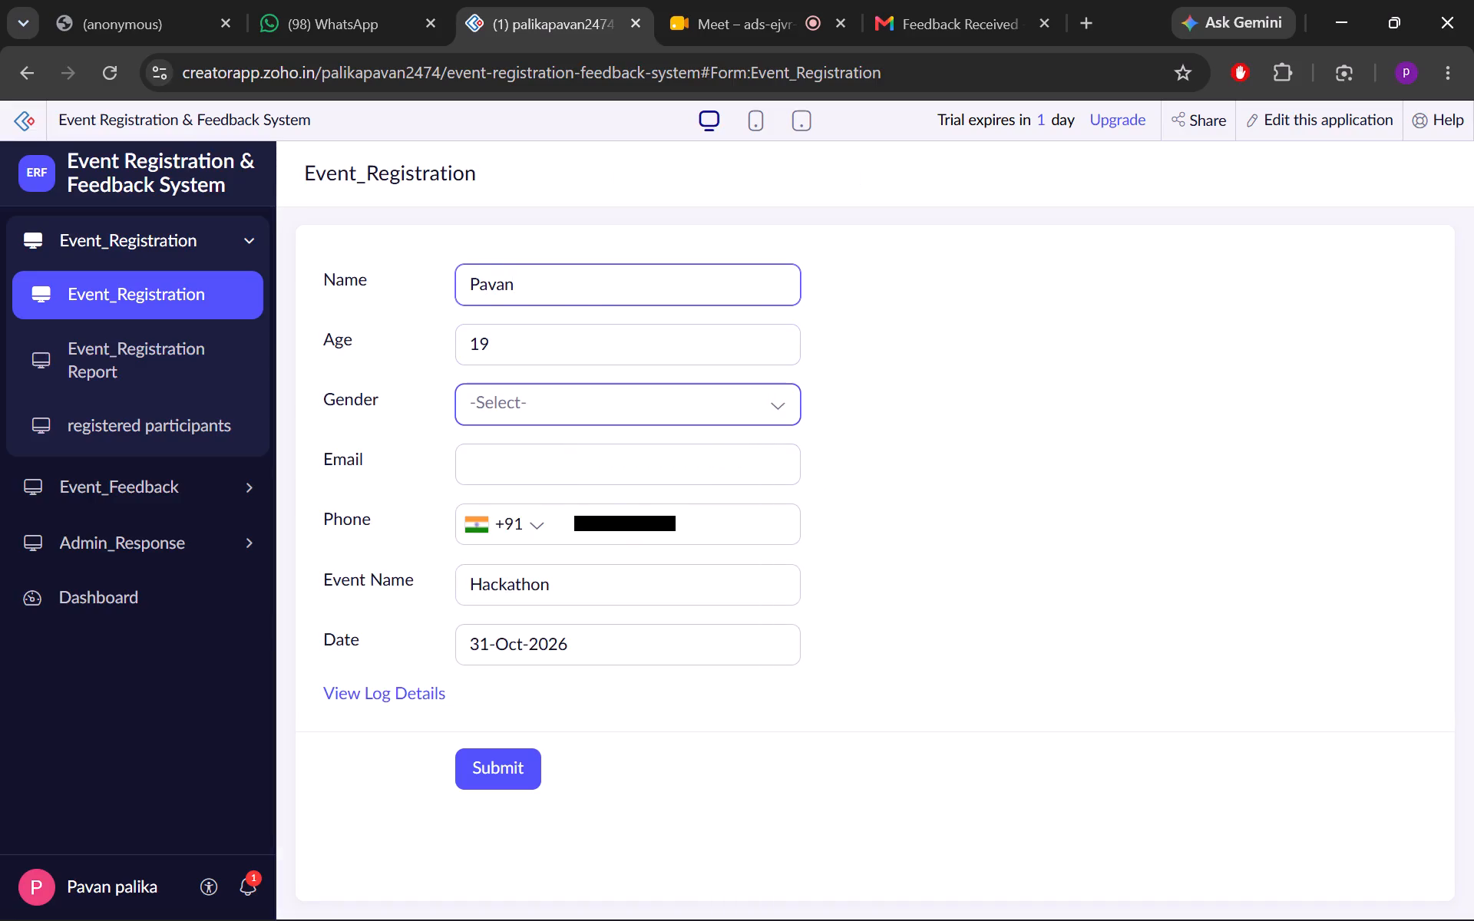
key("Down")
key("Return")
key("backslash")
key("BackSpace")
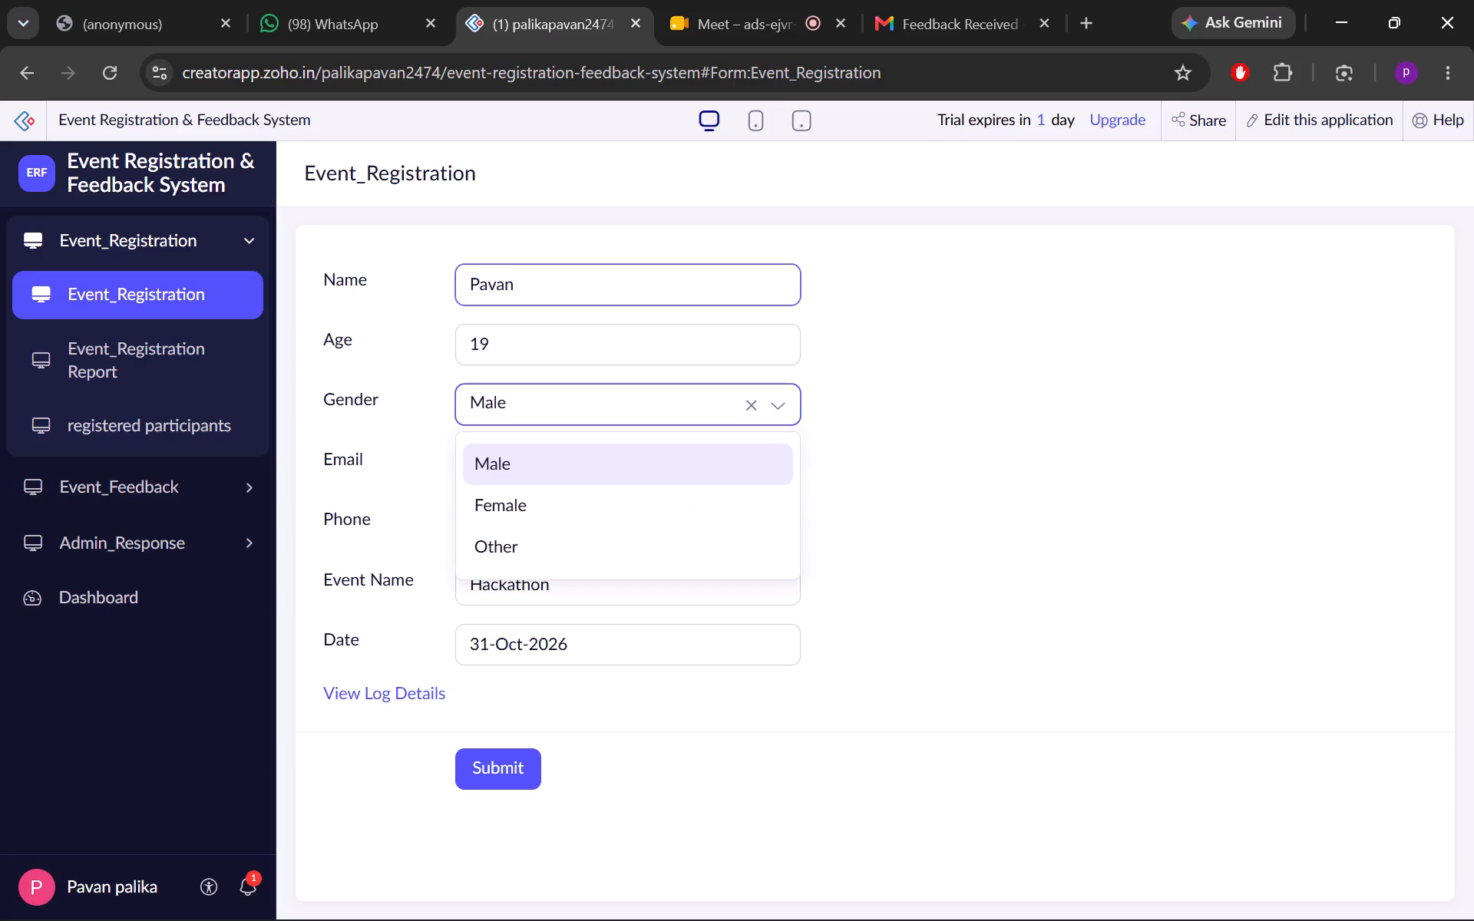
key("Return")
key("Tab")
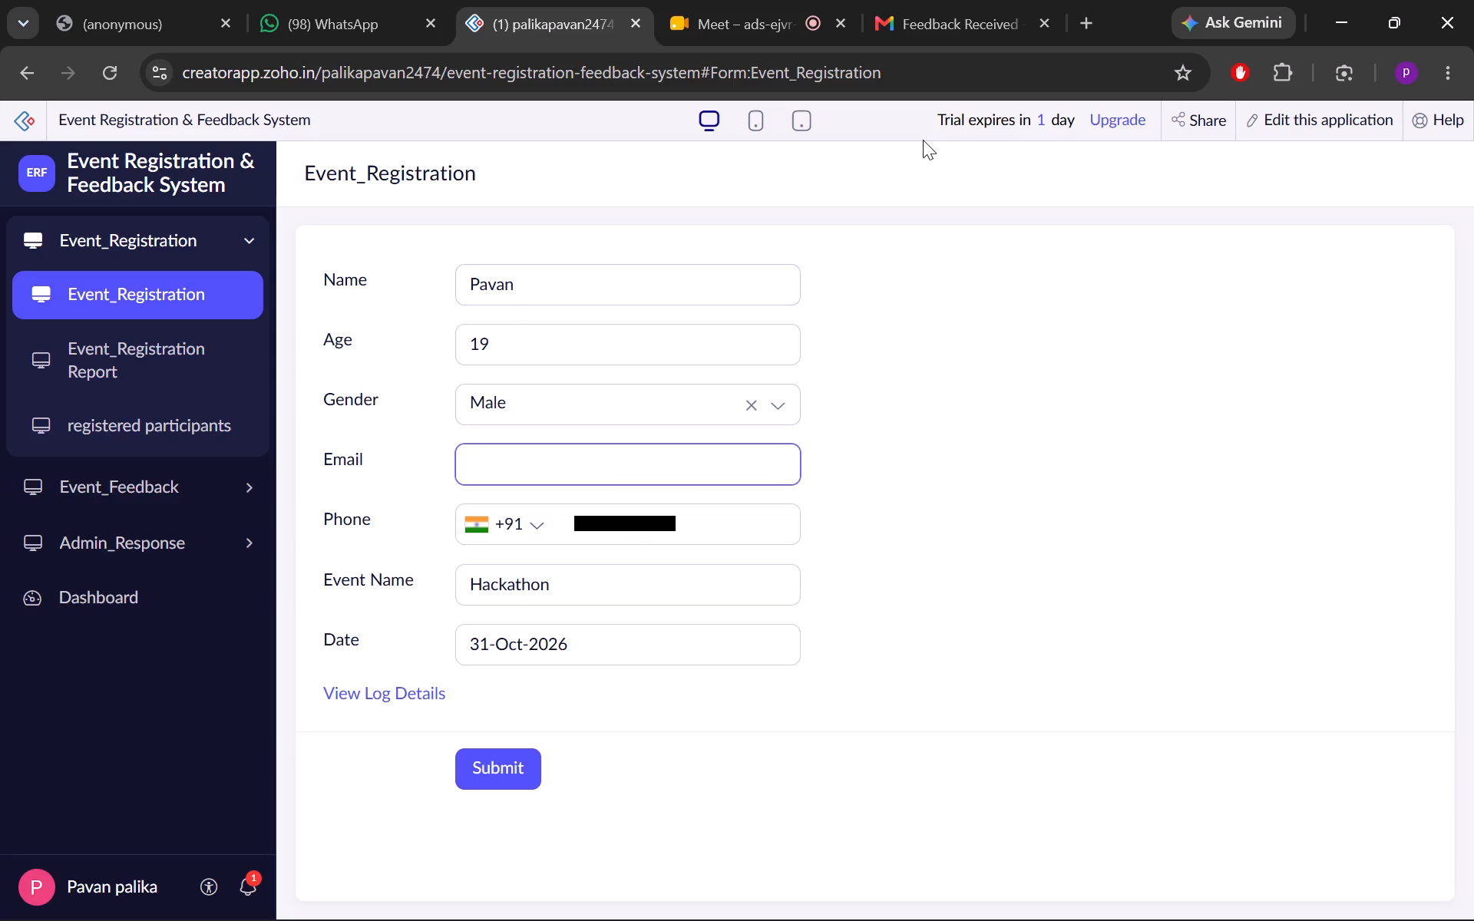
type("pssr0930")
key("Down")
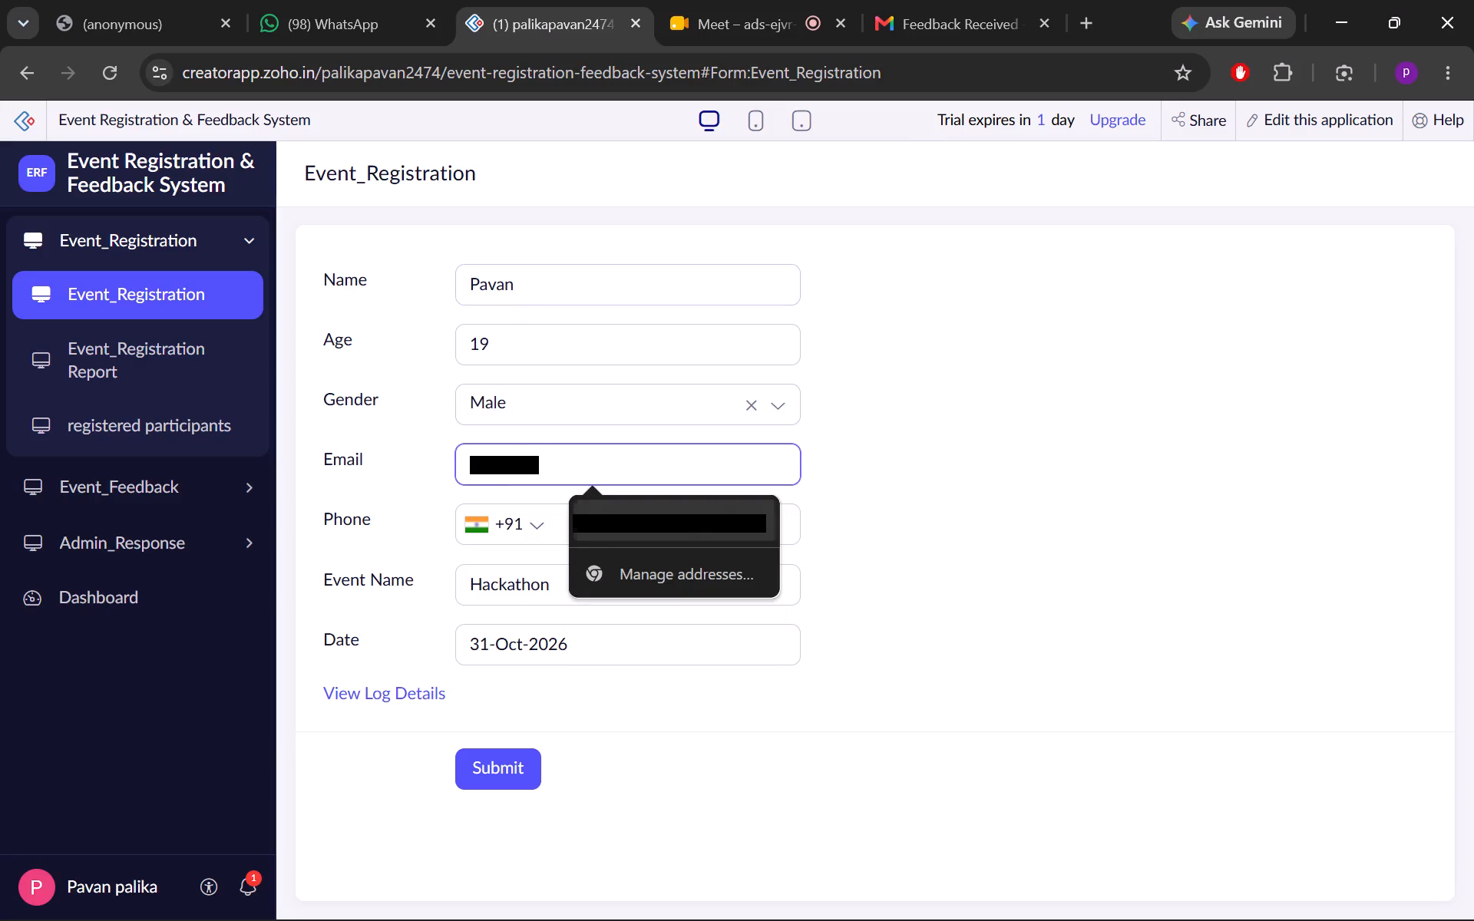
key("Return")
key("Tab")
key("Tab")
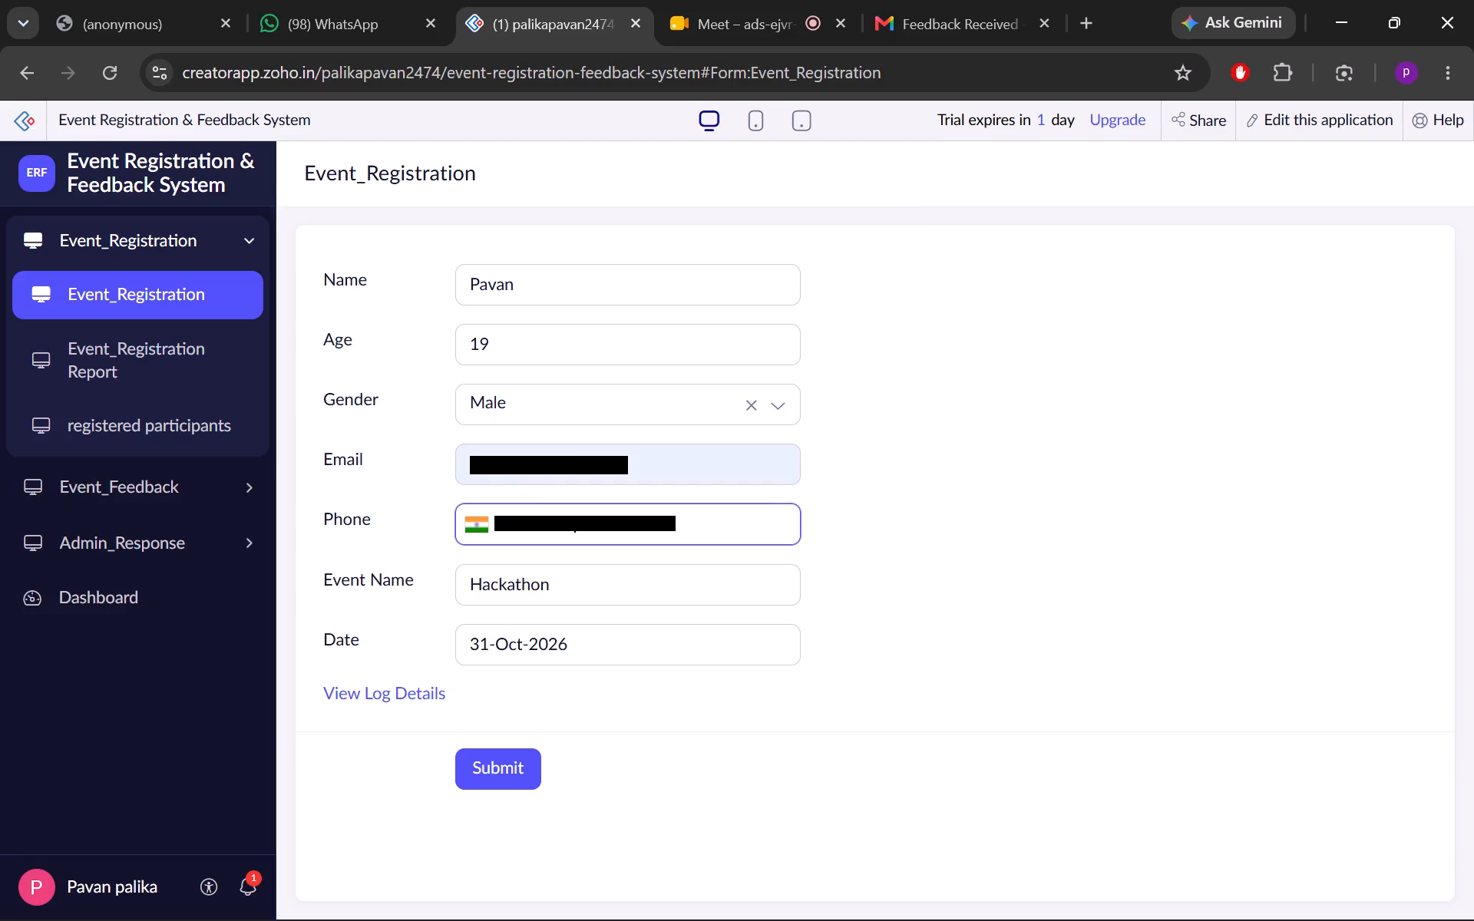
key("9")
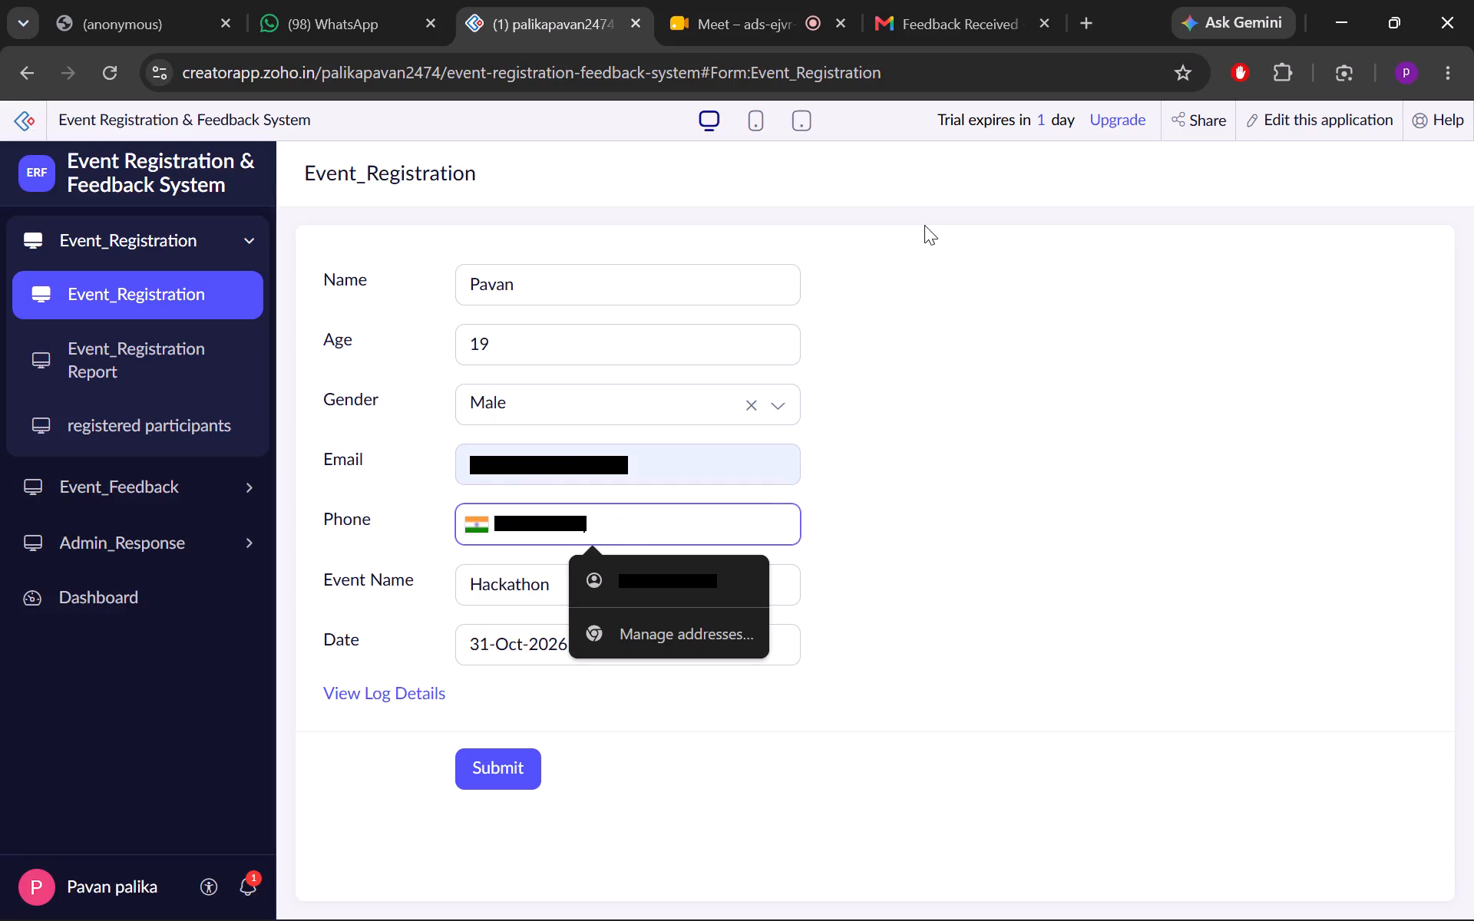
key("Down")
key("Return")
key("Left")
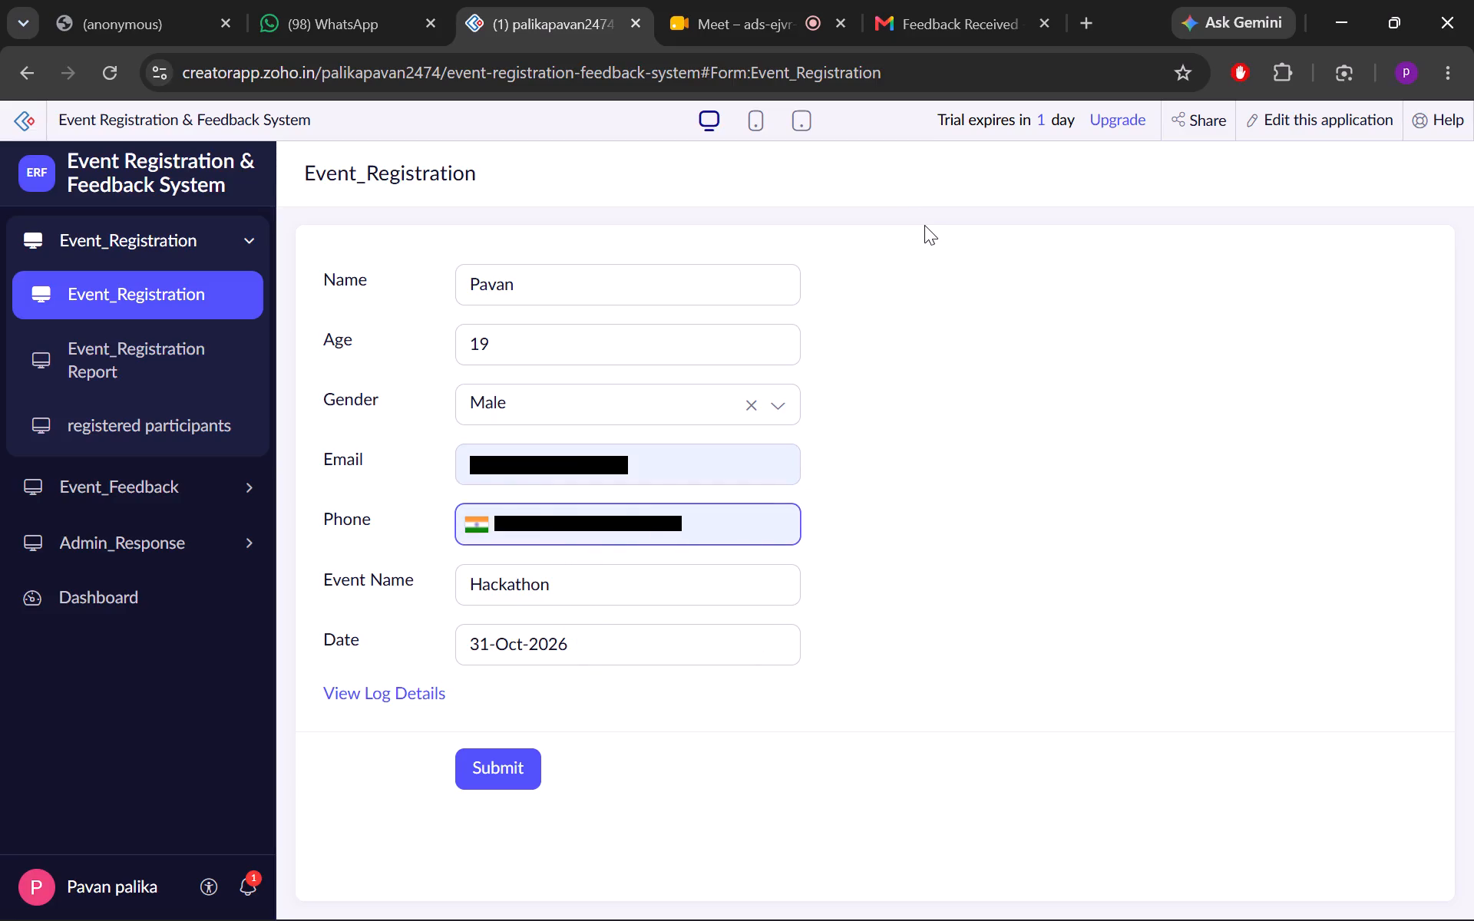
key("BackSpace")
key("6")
left_click(500, 771)
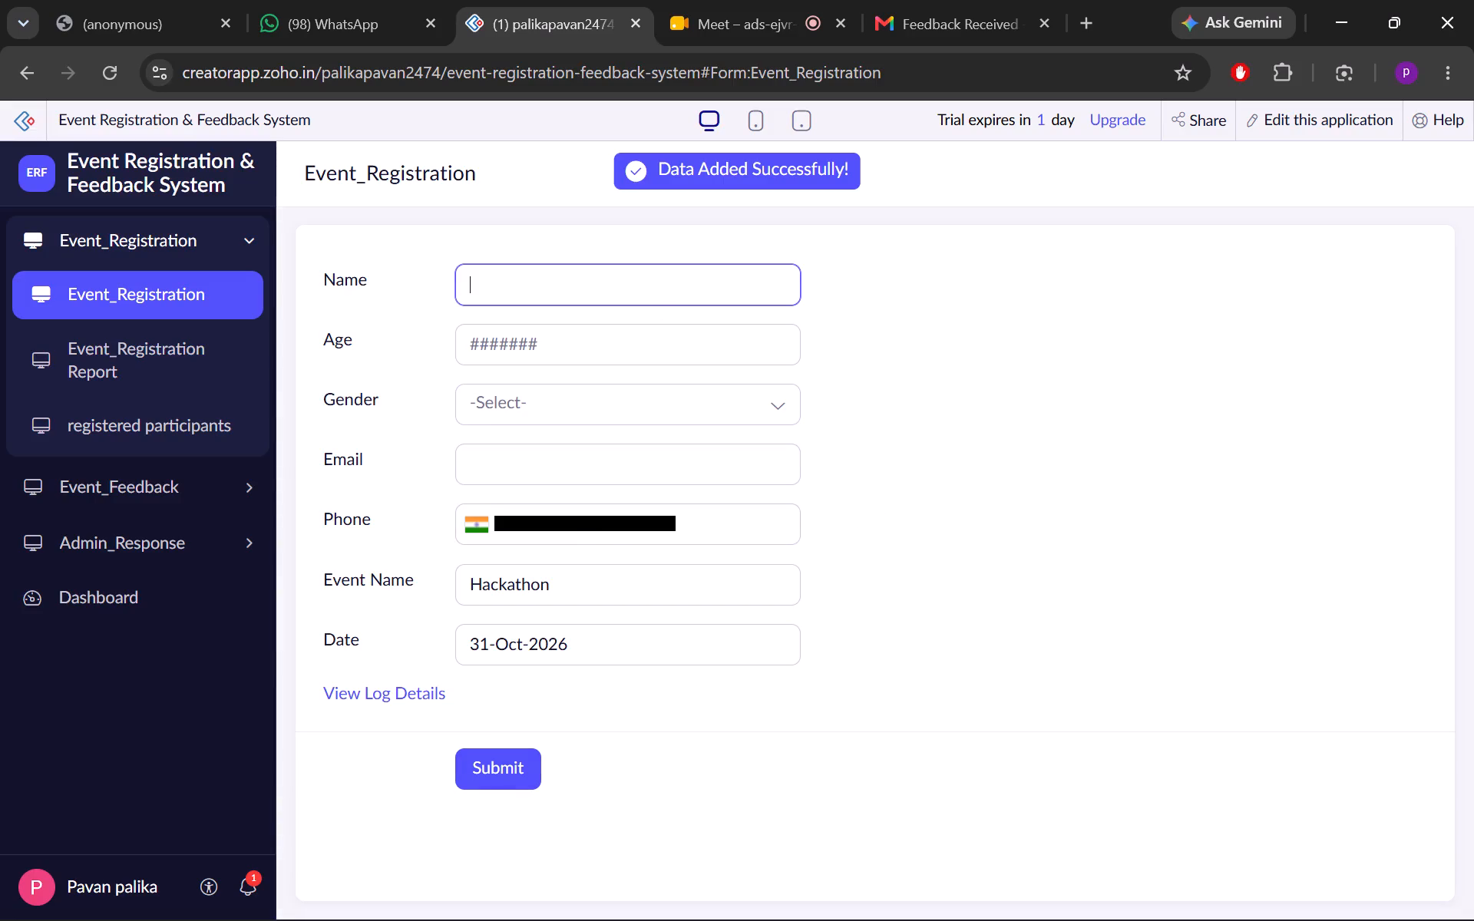
Start another Event_Registration entry with the name Karthik, age 19 and gender Male.
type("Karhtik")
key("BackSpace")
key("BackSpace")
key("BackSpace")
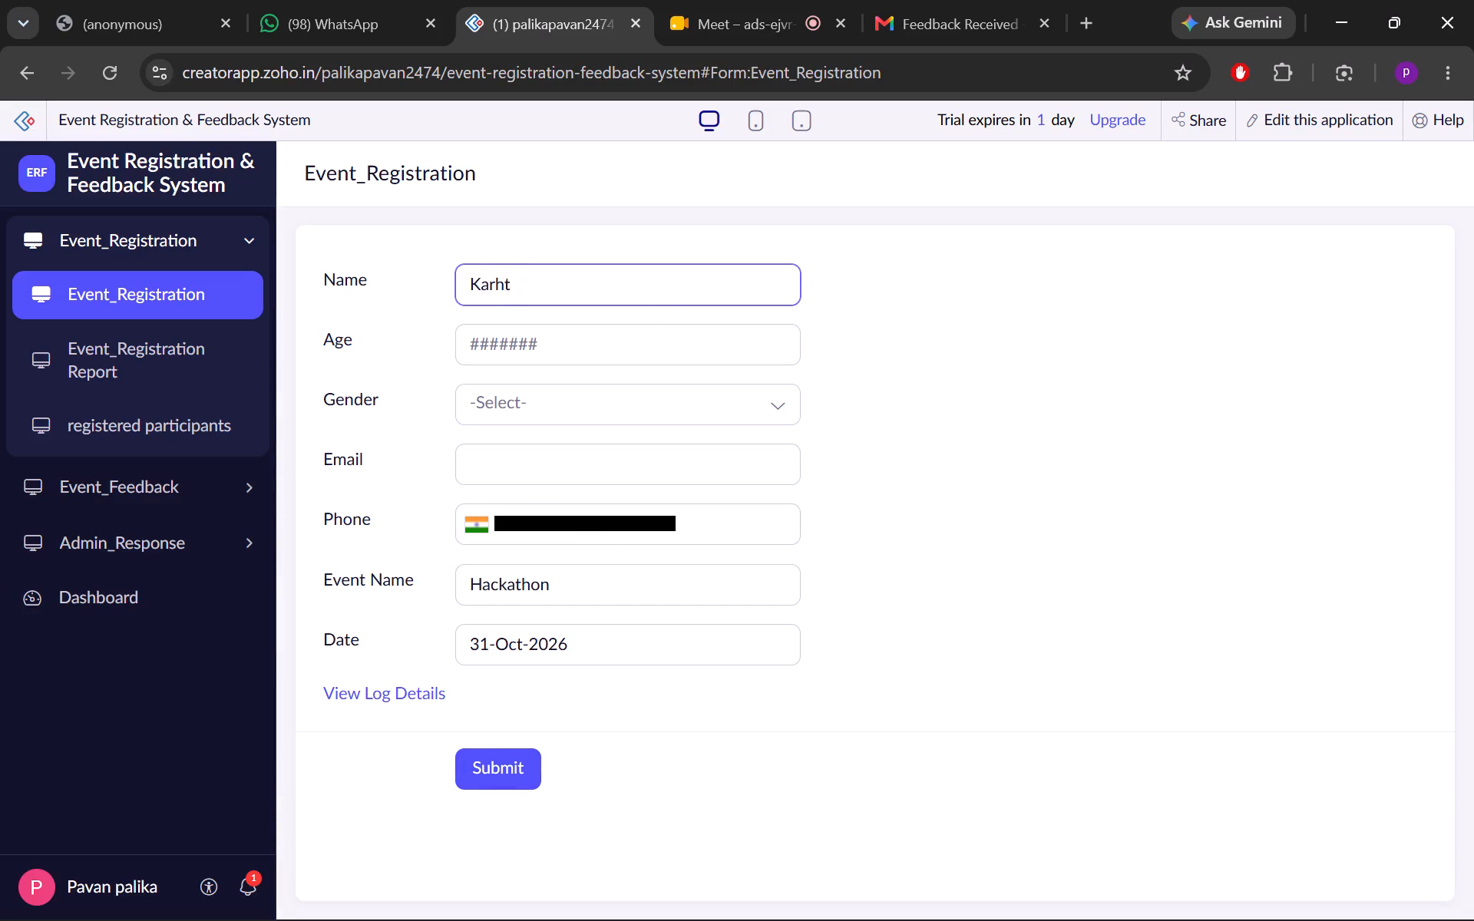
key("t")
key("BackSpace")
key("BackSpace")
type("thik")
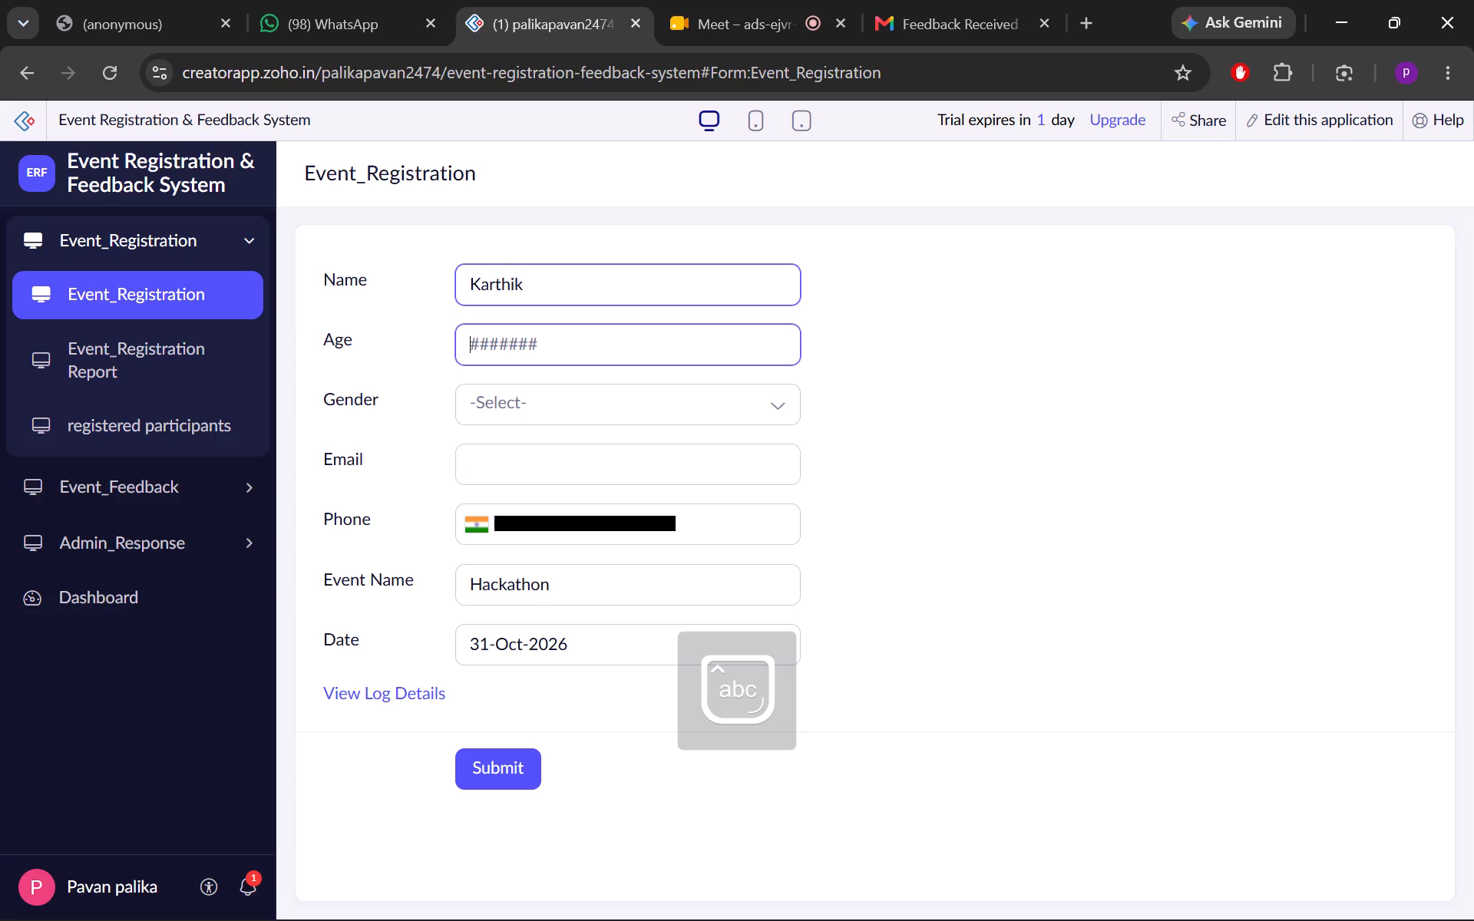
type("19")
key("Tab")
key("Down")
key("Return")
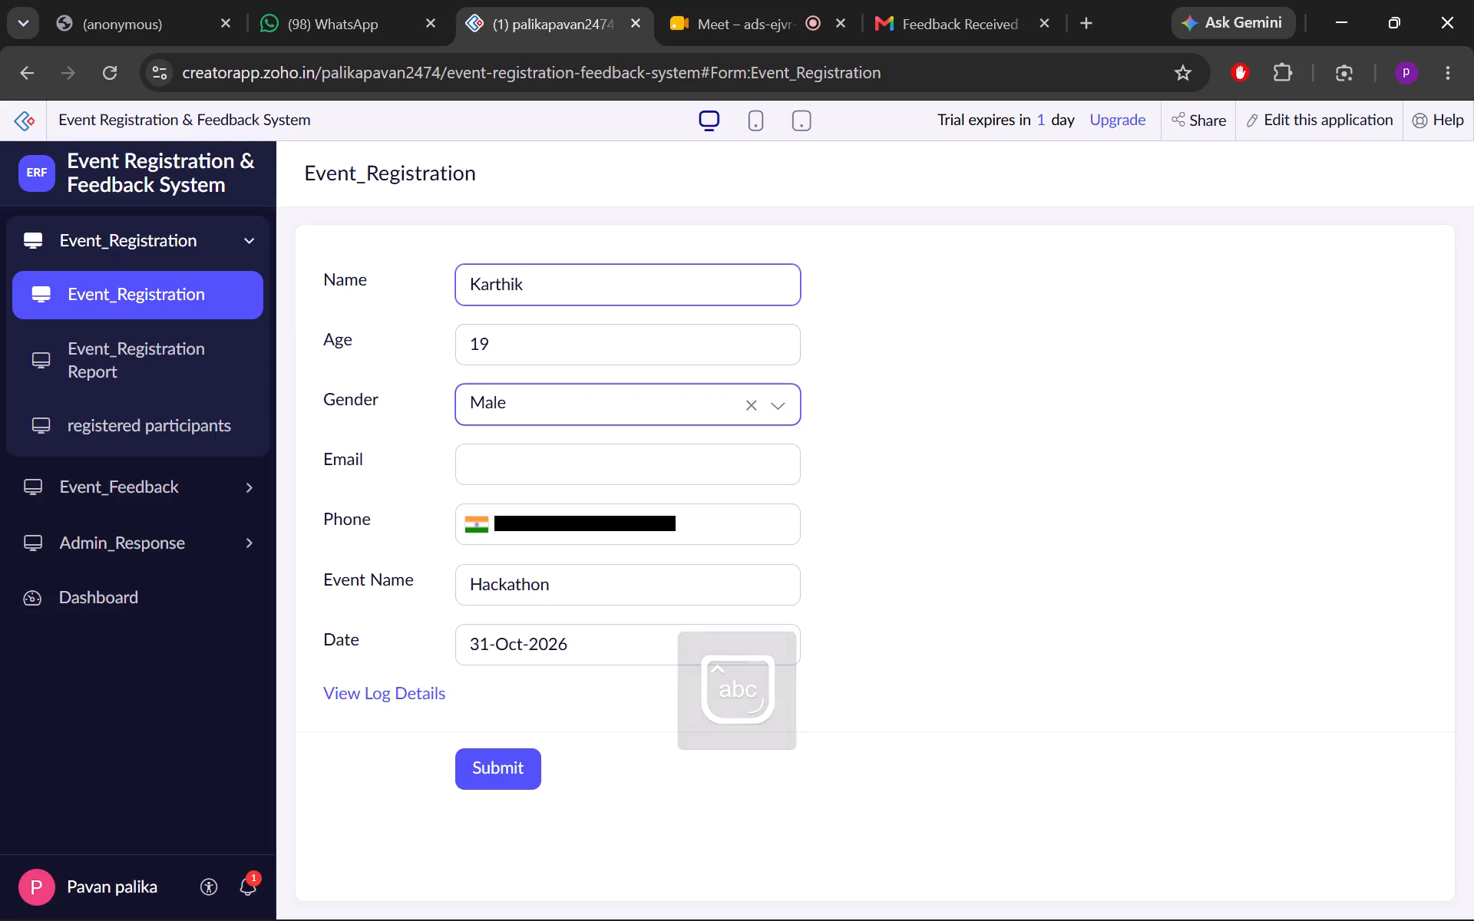
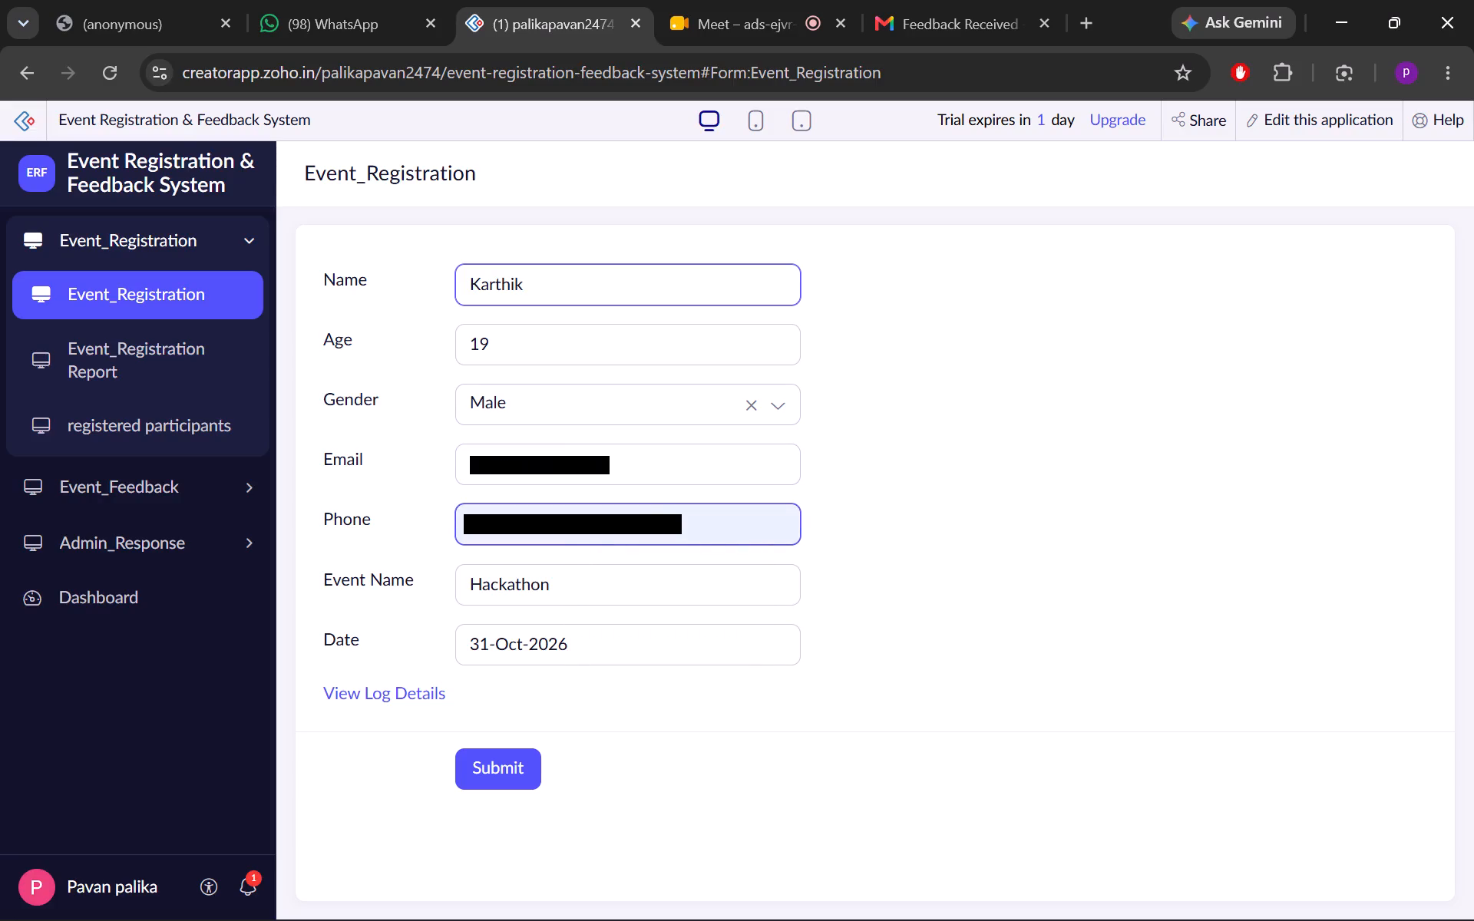
Correct one phone digit in Karthik's entry, submit the registration, and open the Event_Registration Report.
key("Left")
key("BackSpace")
key("6")
left_click(516, 794)
left_click(518, 778)
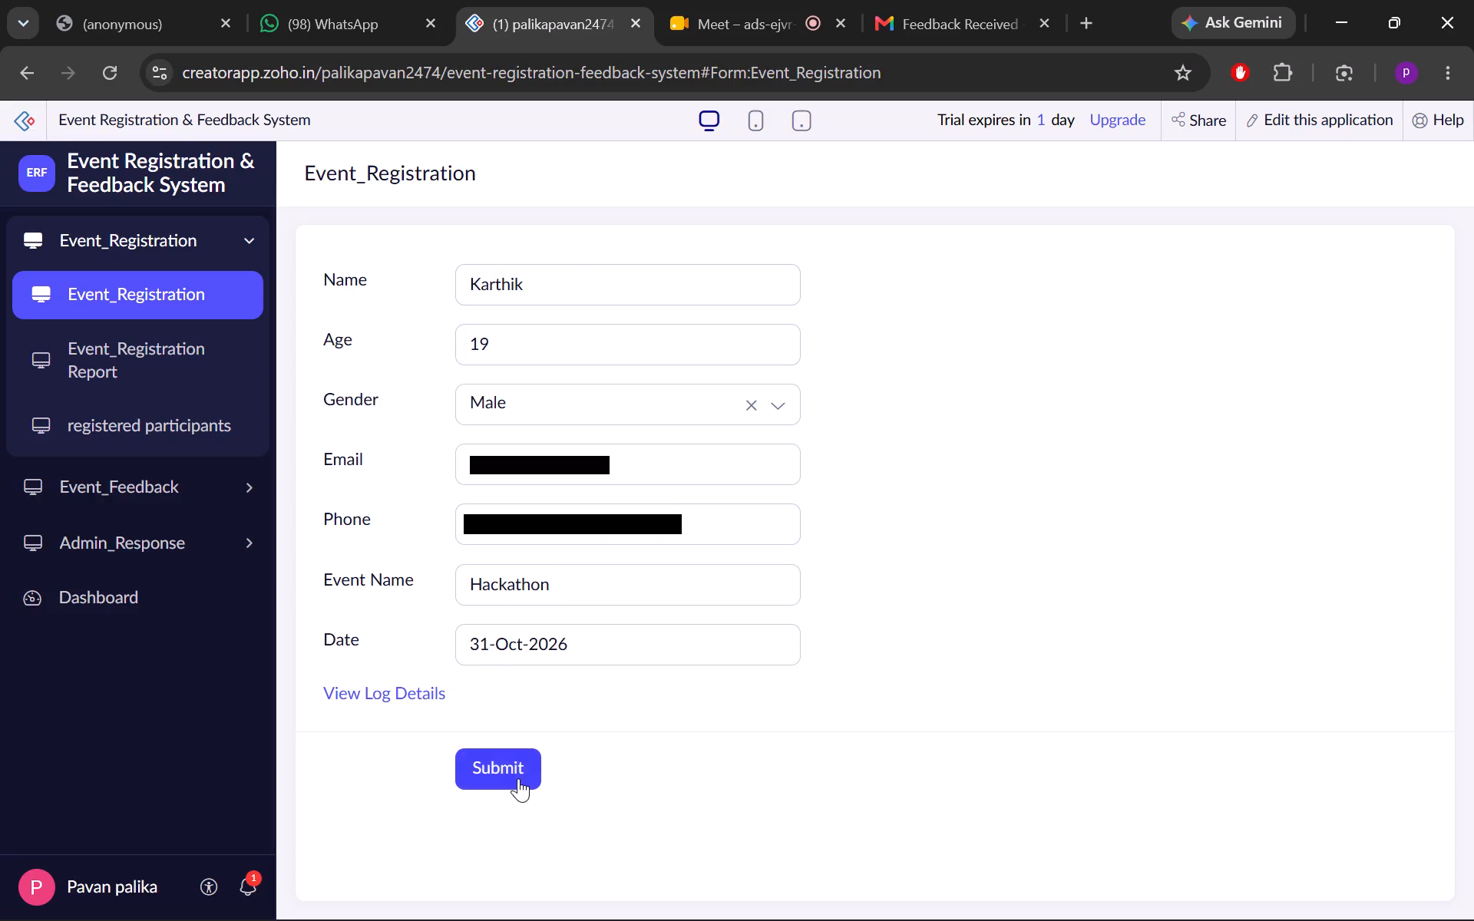
left_click(180, 345)
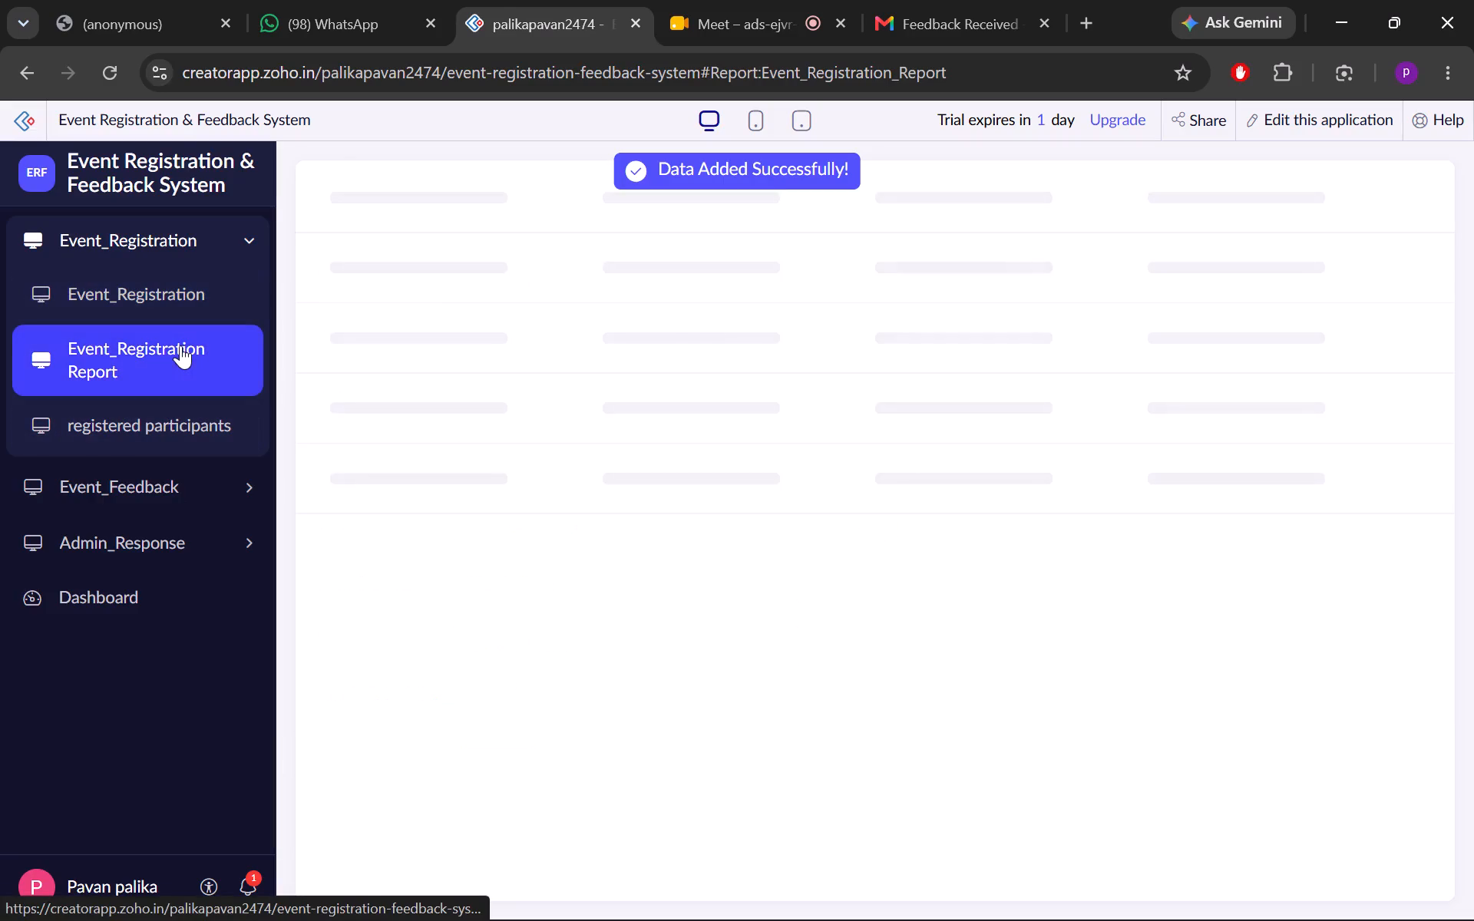
Submit an Event_Feedback entry for Karthik with rating 5 and the comment "Great".
left_click(145, 486)
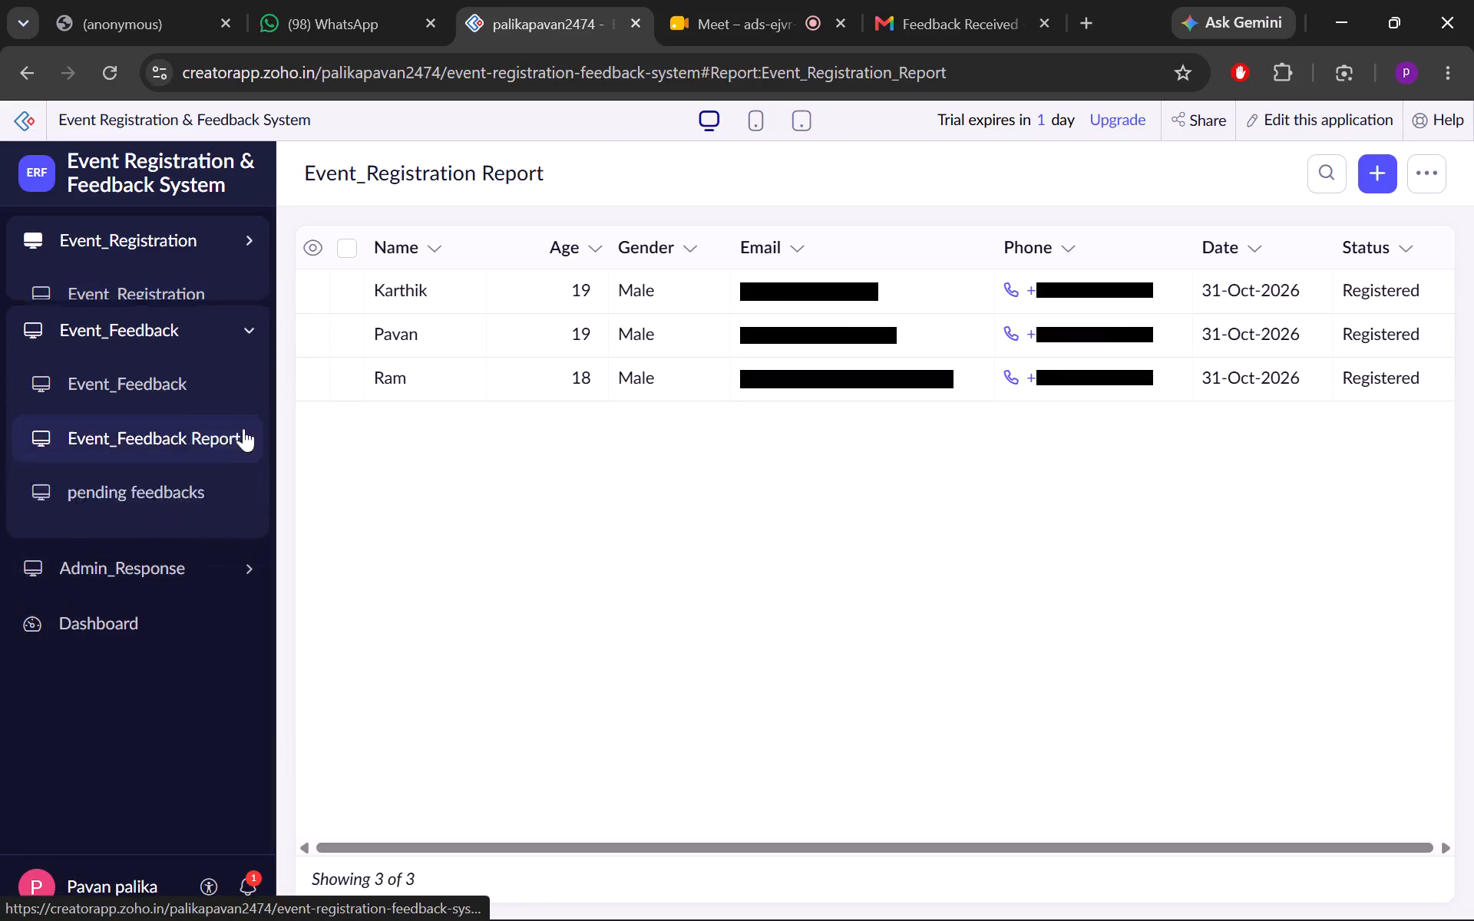
left_click(196, 328)
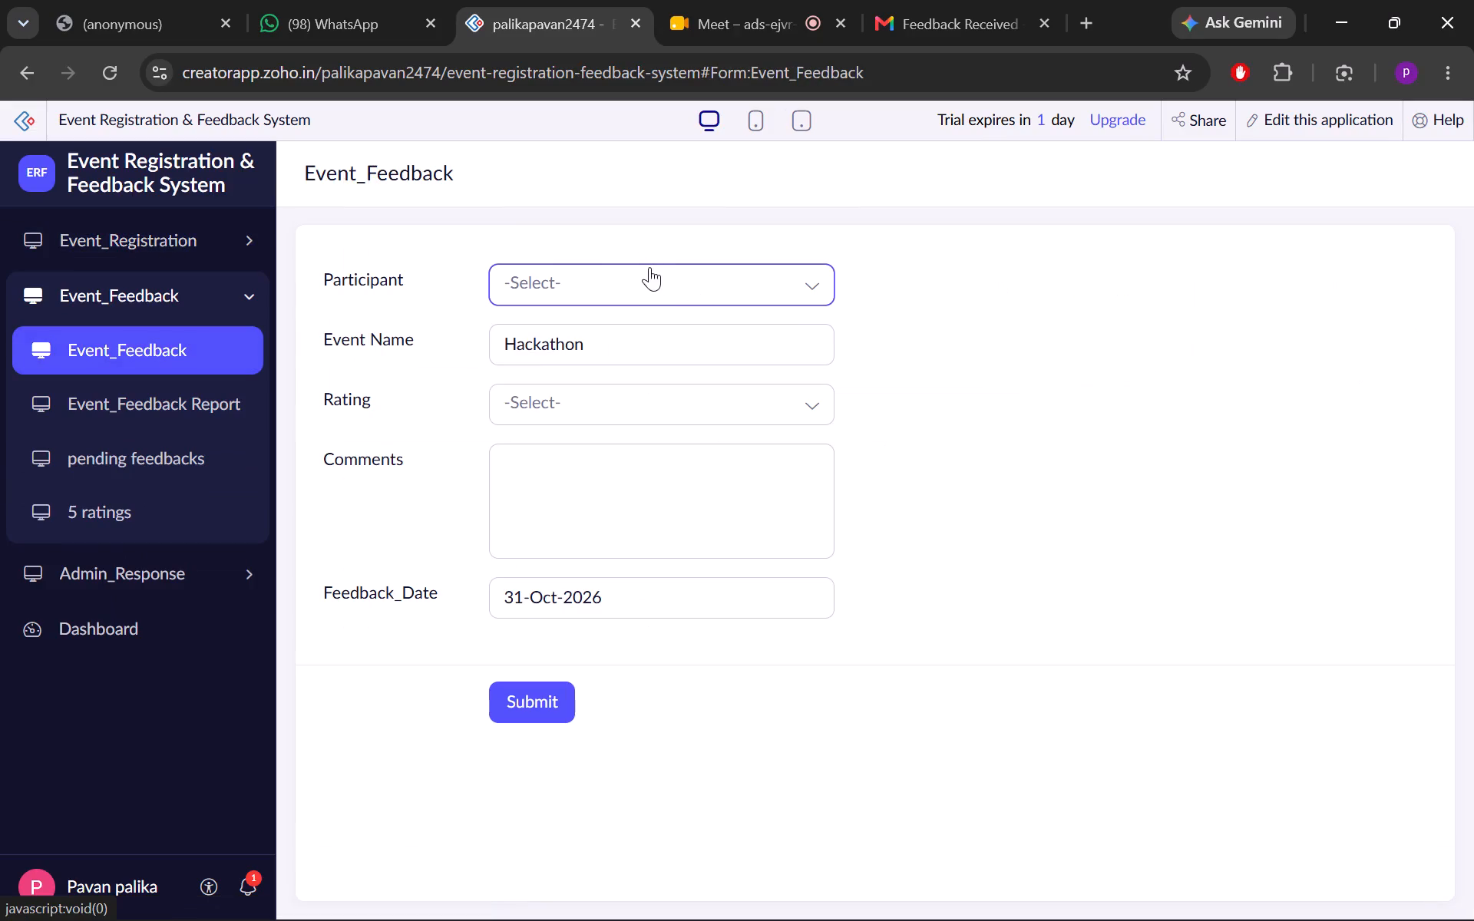
left_click(648, 266)
left_click(641, 353)
left_click(682, 361)
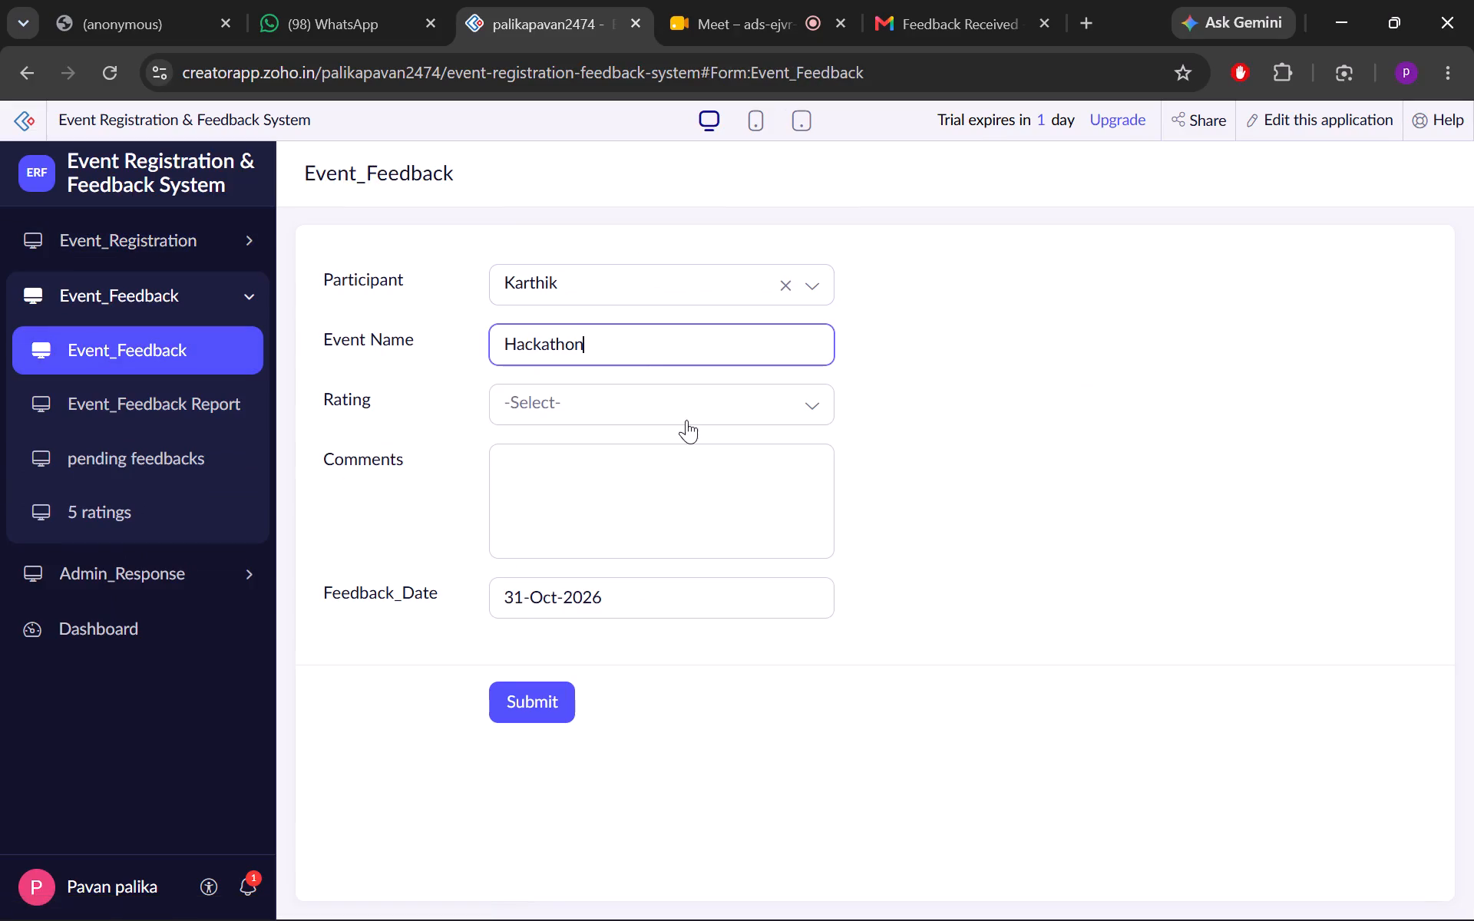
left_click(686, 421)
left_click(632, 614)
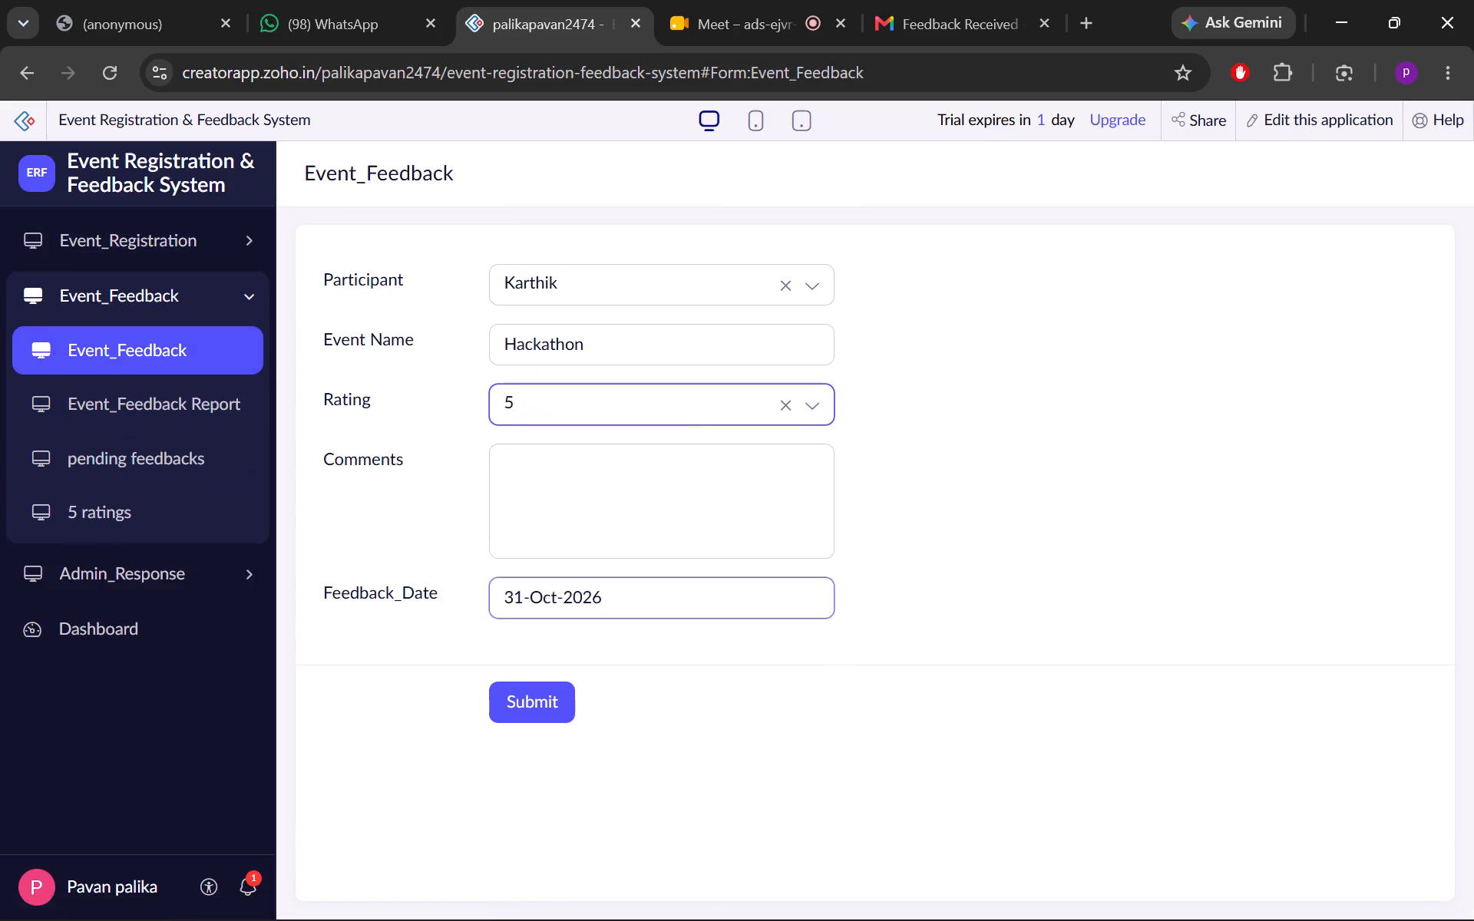
left_click(733, 506)
type("Great")
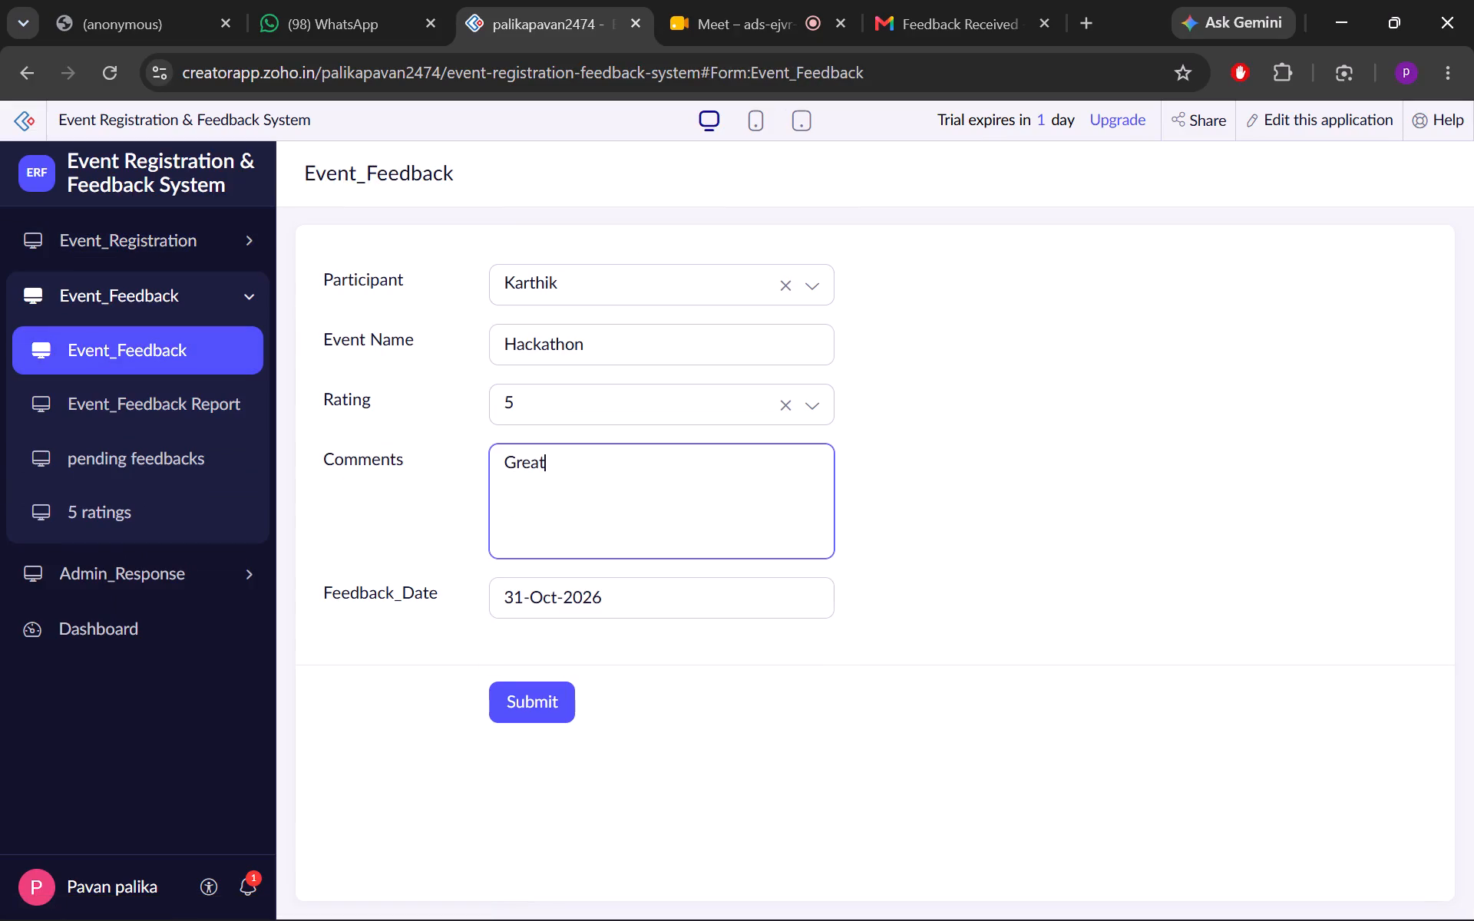
key("Return")
key("Tab")
key("Tab")
key("Return")
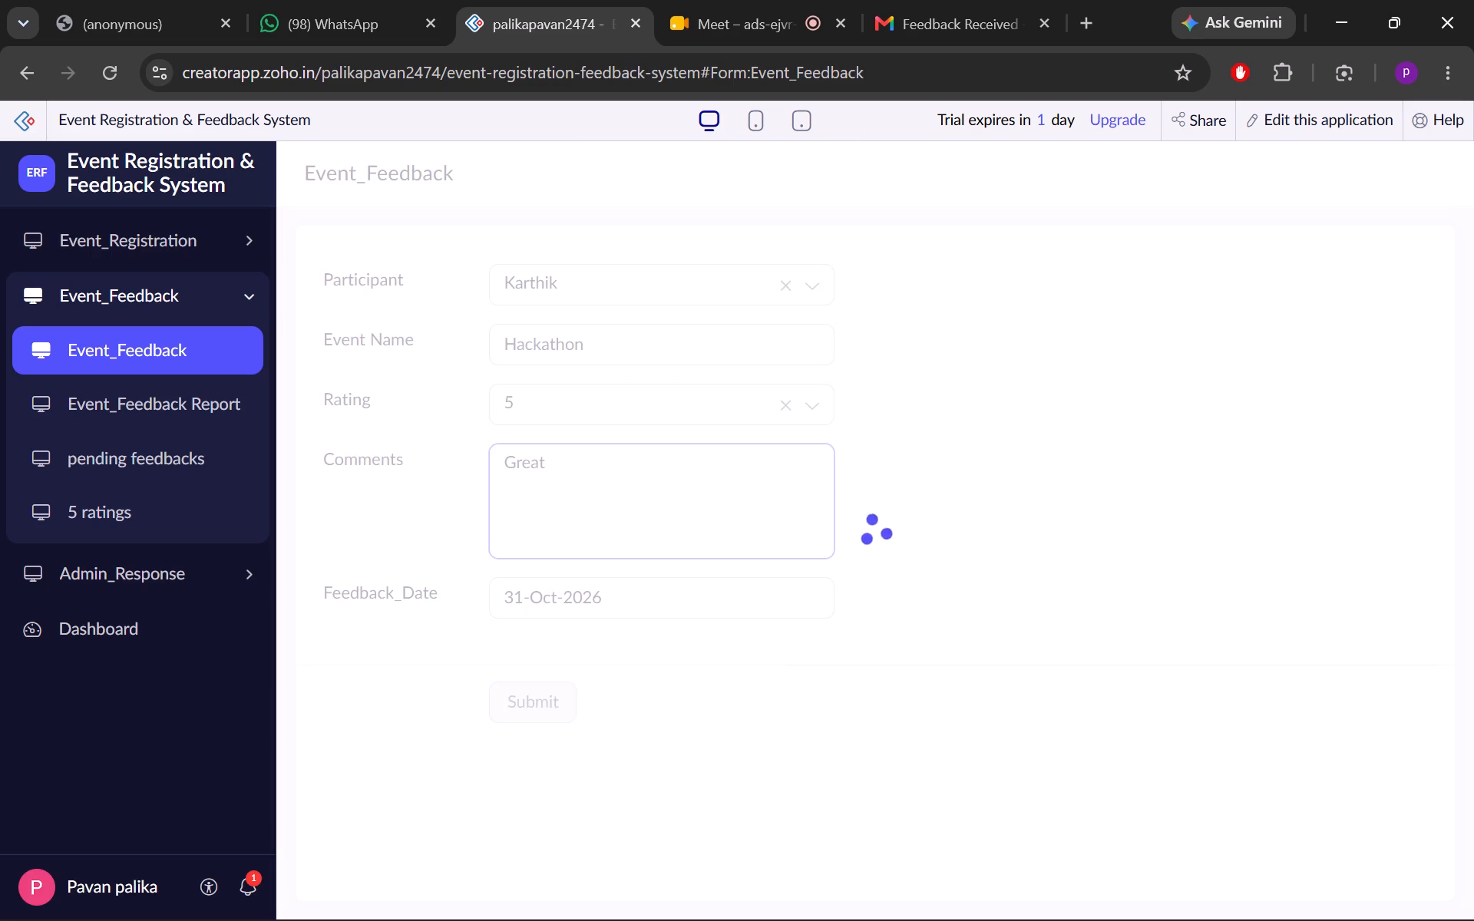
Submit an Event_Feedback entry for Pavan with rating 1 and the comment "Bad".
left_click(606, 284)
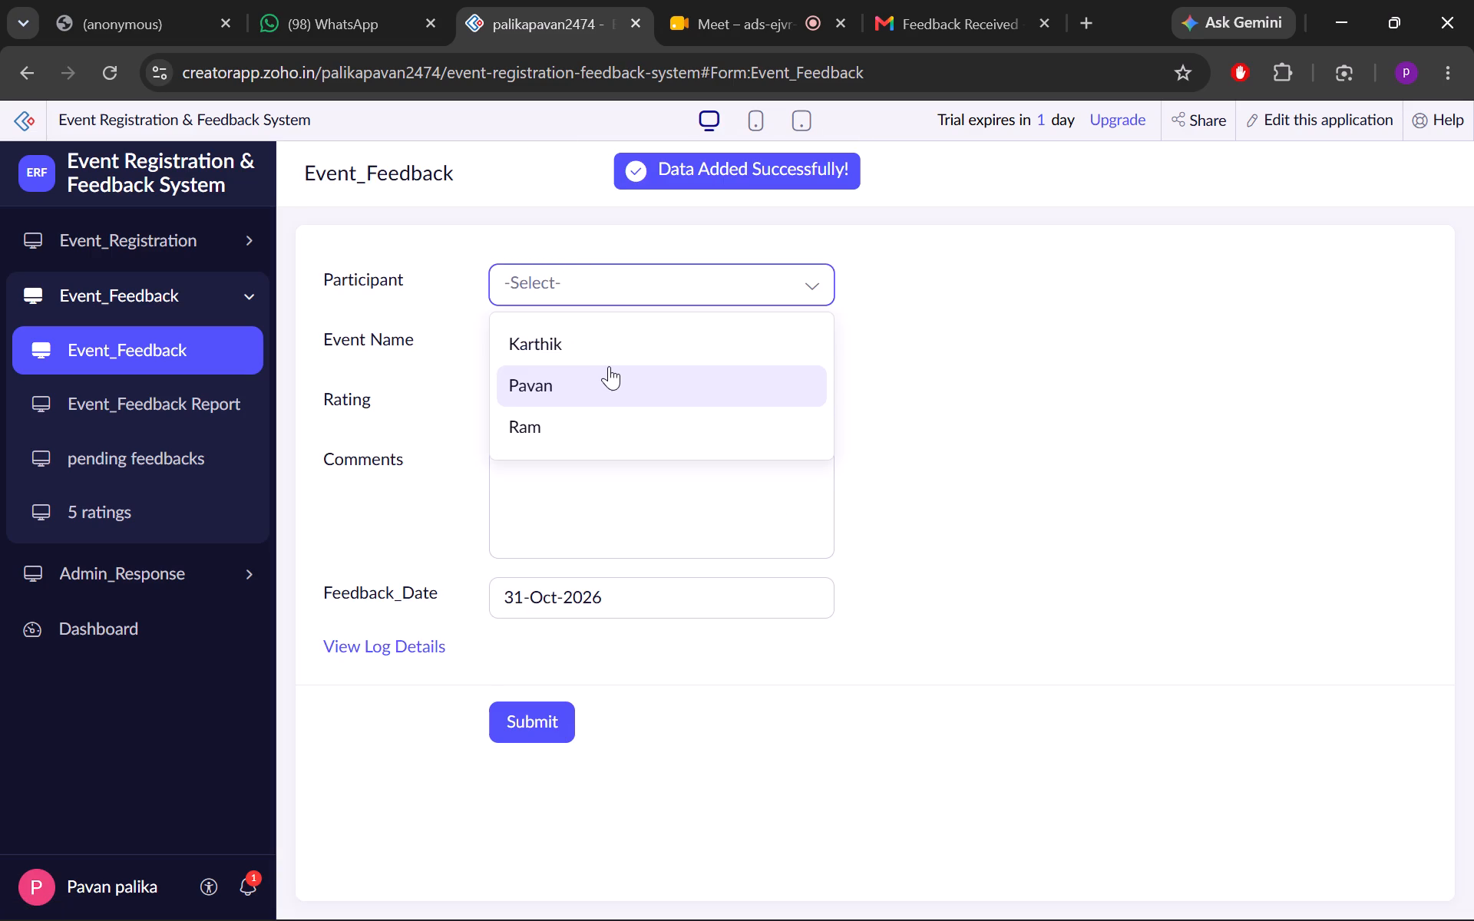
left_click(609, 366)
left_click(639, 408)
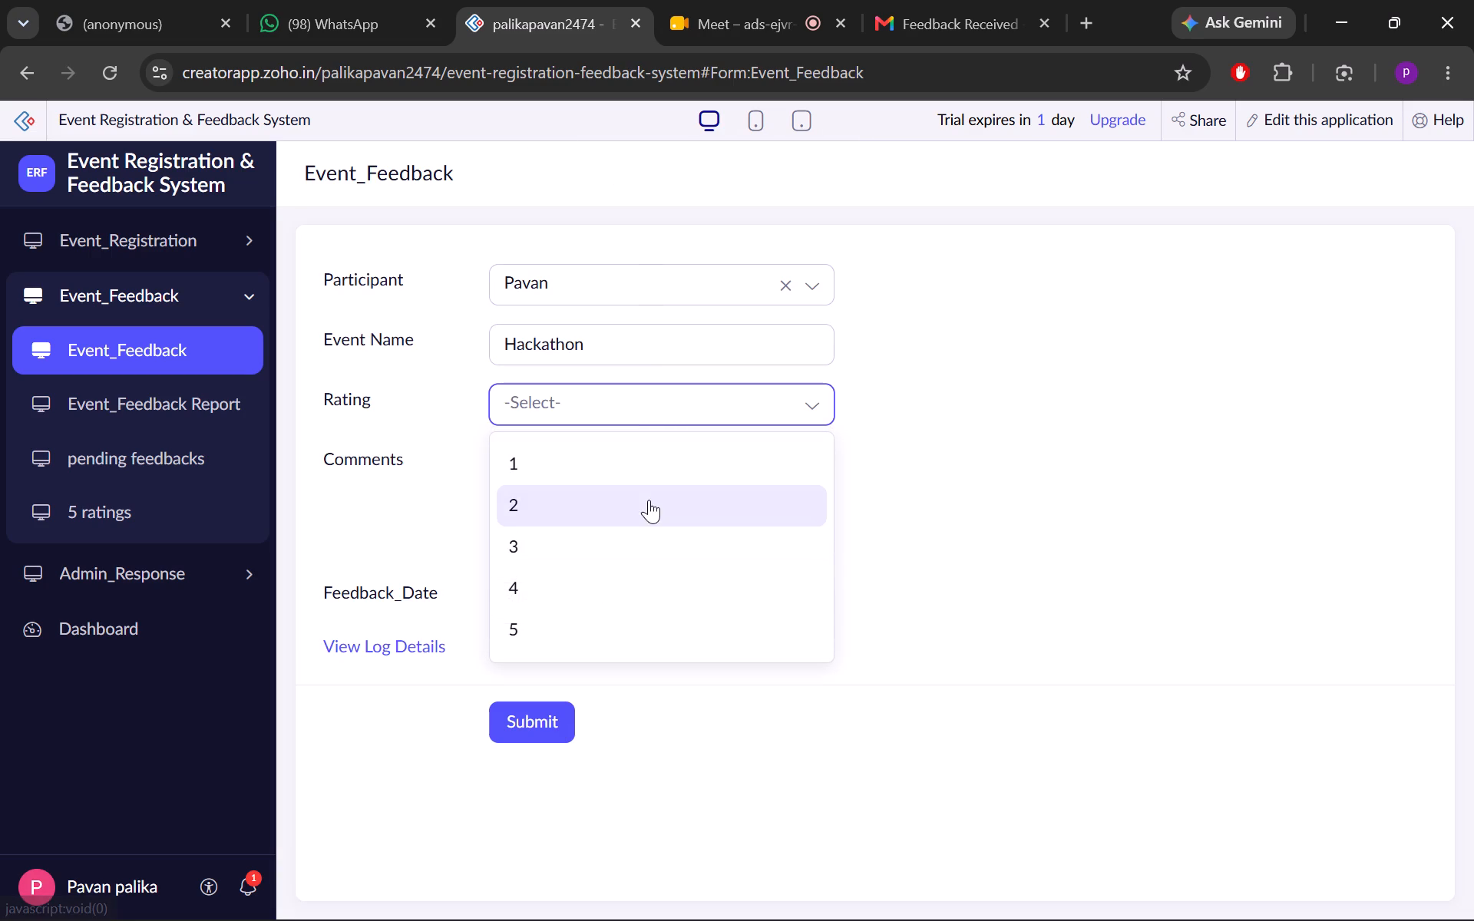
left_click(621, 459)
left_click(699, 485)
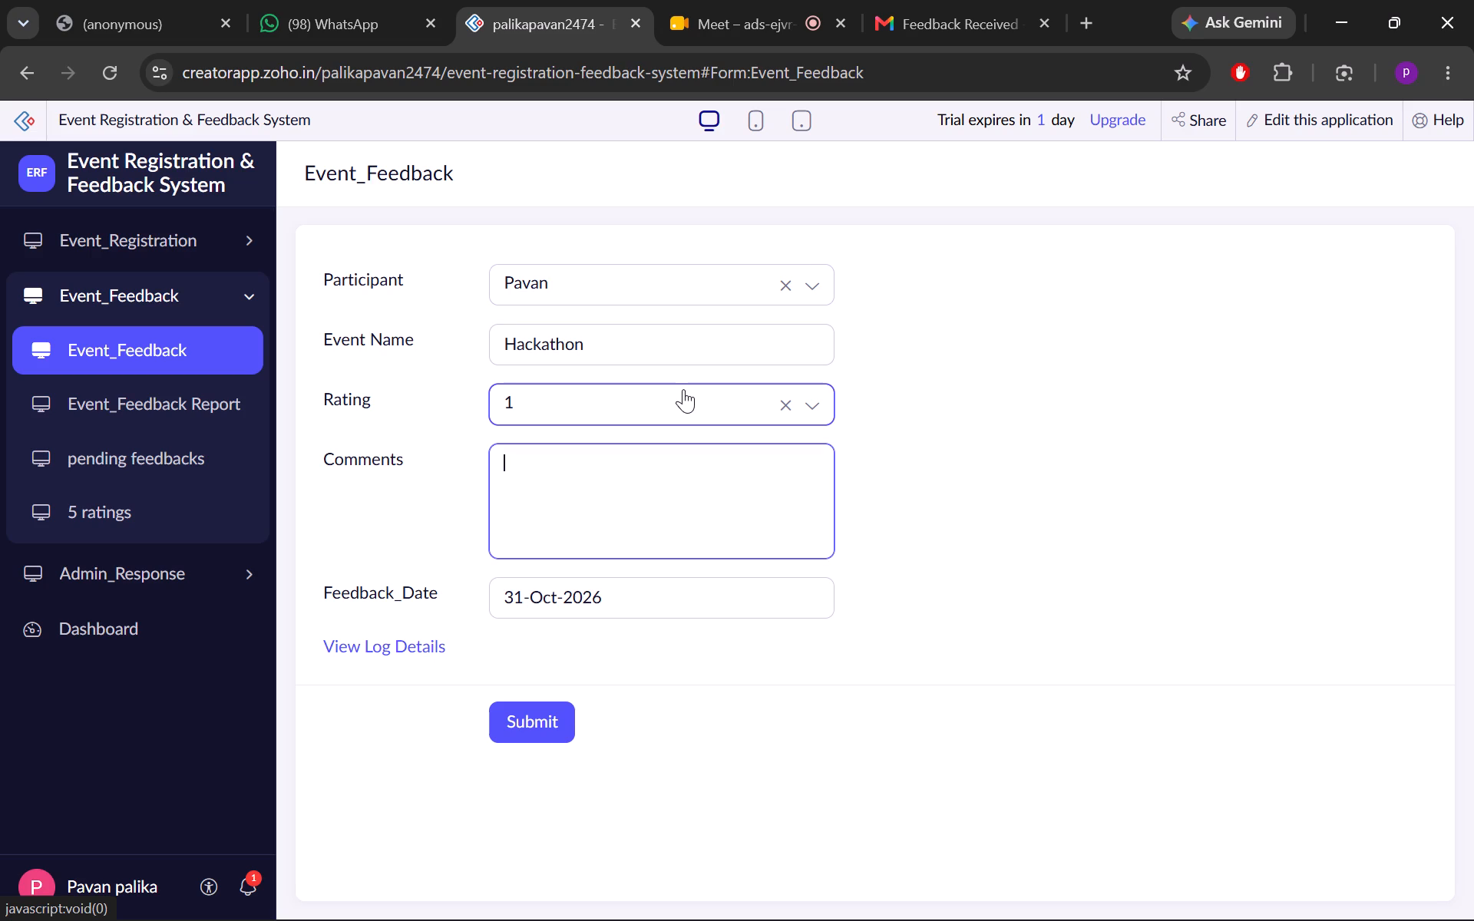
key("shift+b")
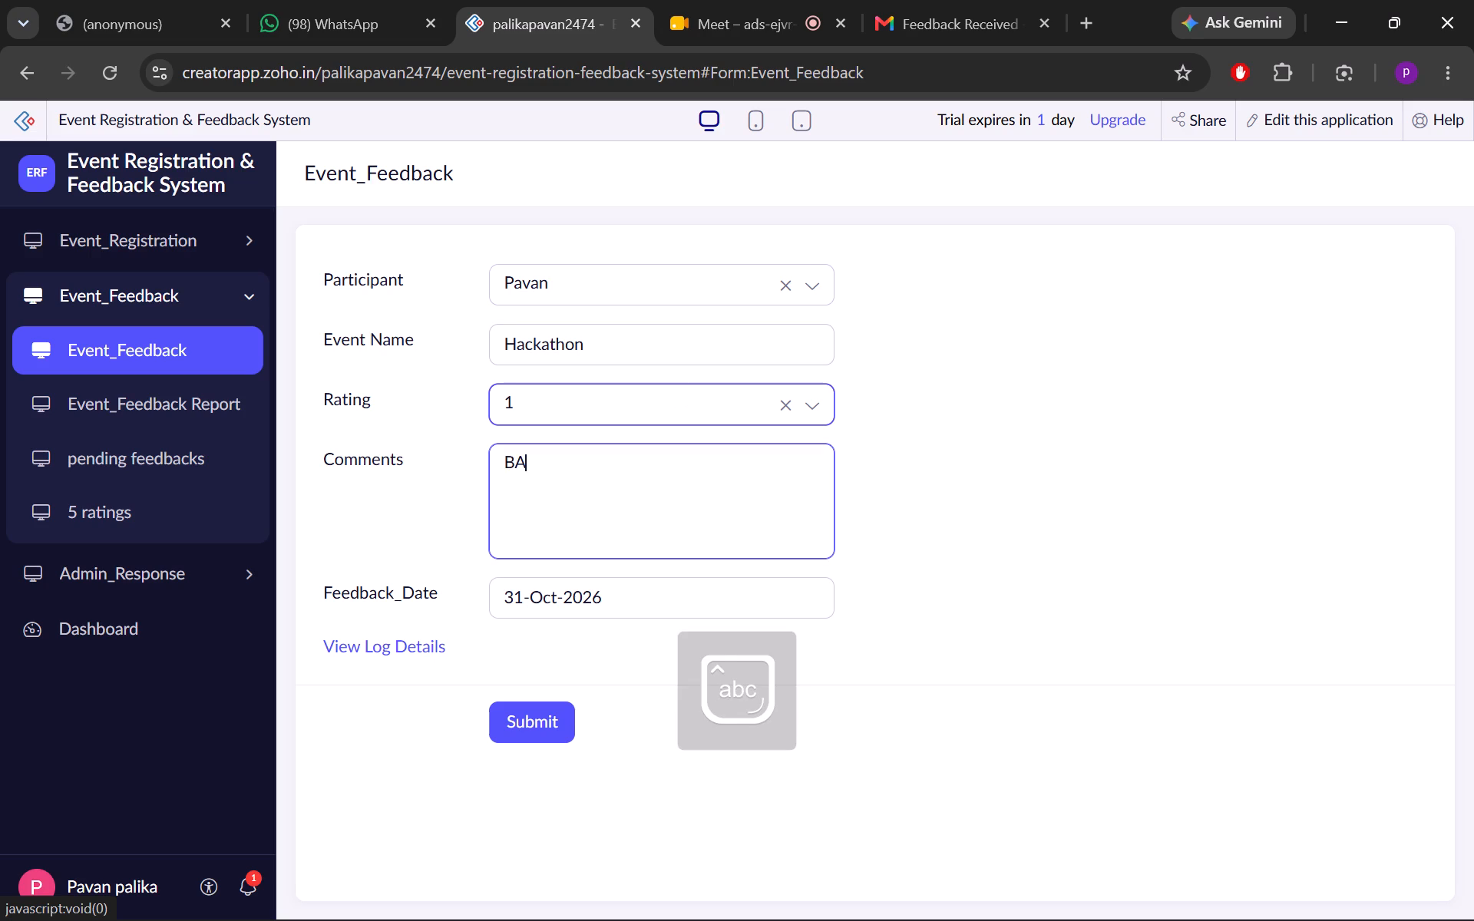
key("BackSpace")
type("ad")
left_click(529, 737)
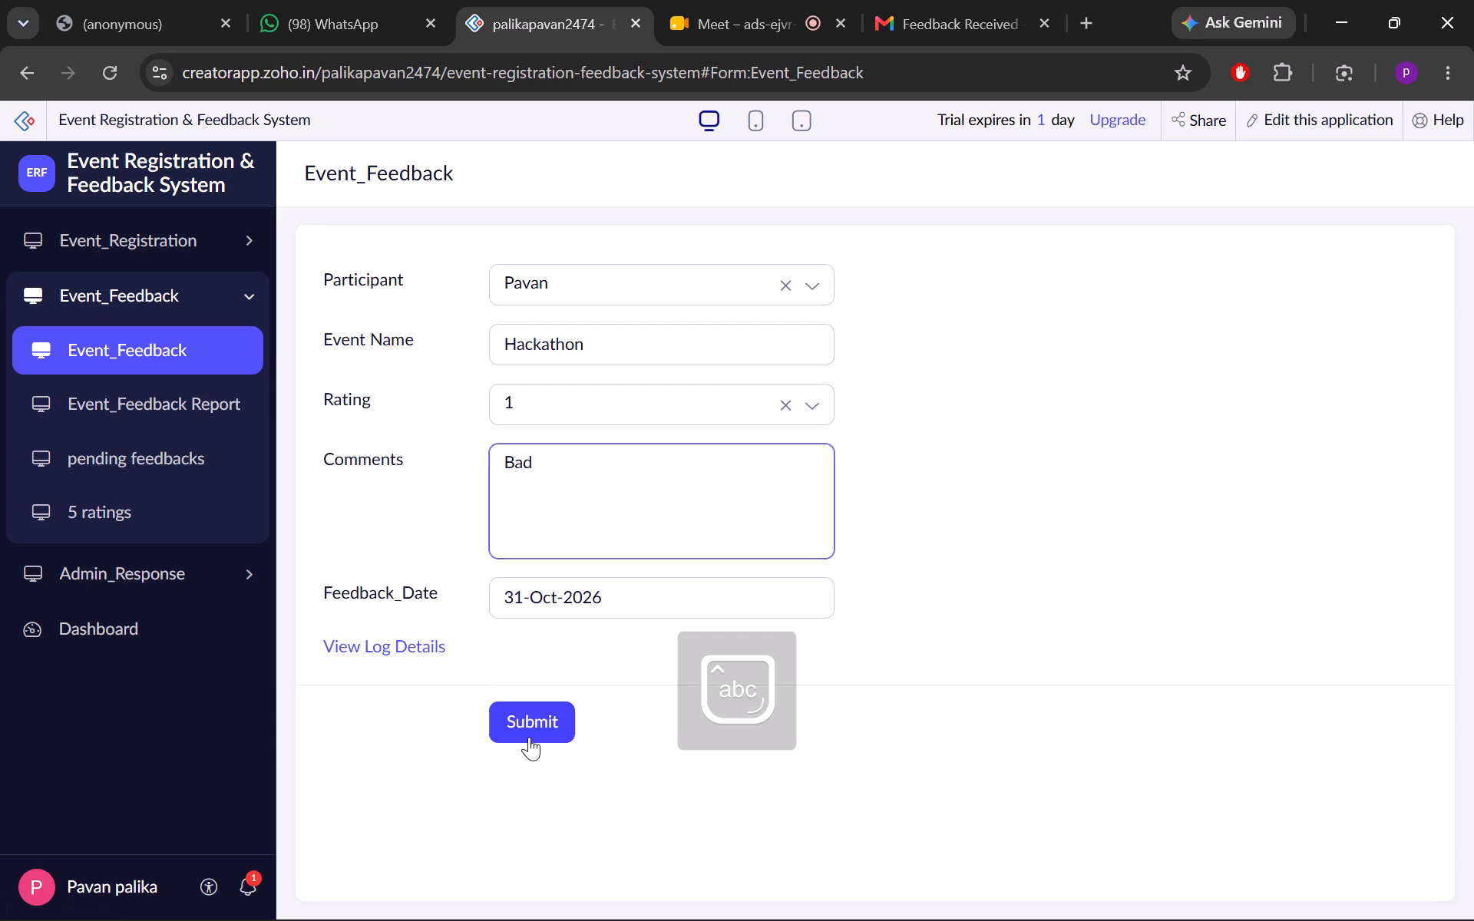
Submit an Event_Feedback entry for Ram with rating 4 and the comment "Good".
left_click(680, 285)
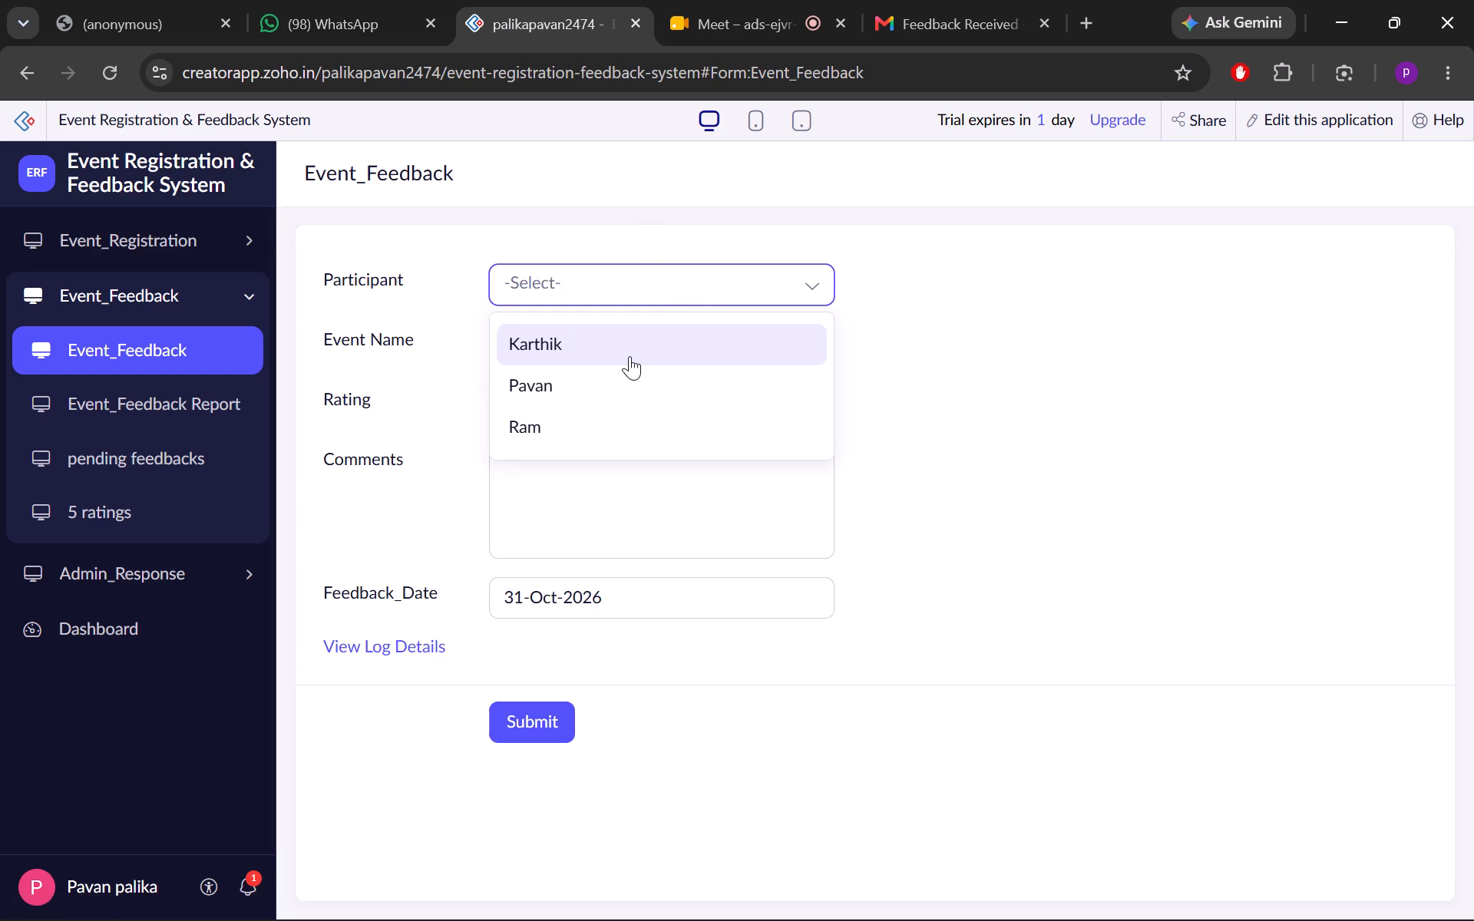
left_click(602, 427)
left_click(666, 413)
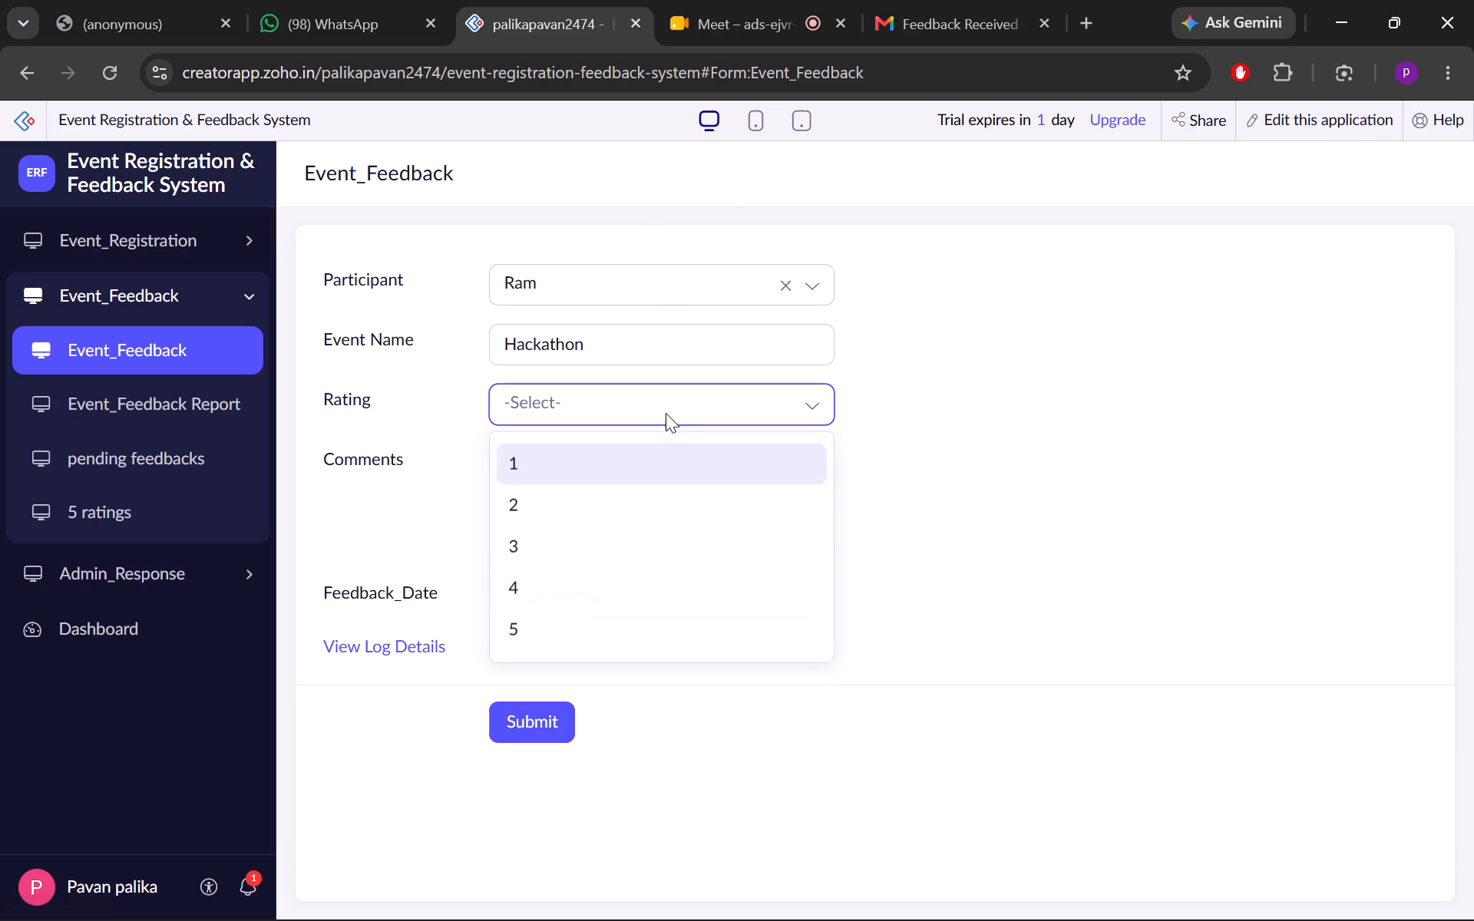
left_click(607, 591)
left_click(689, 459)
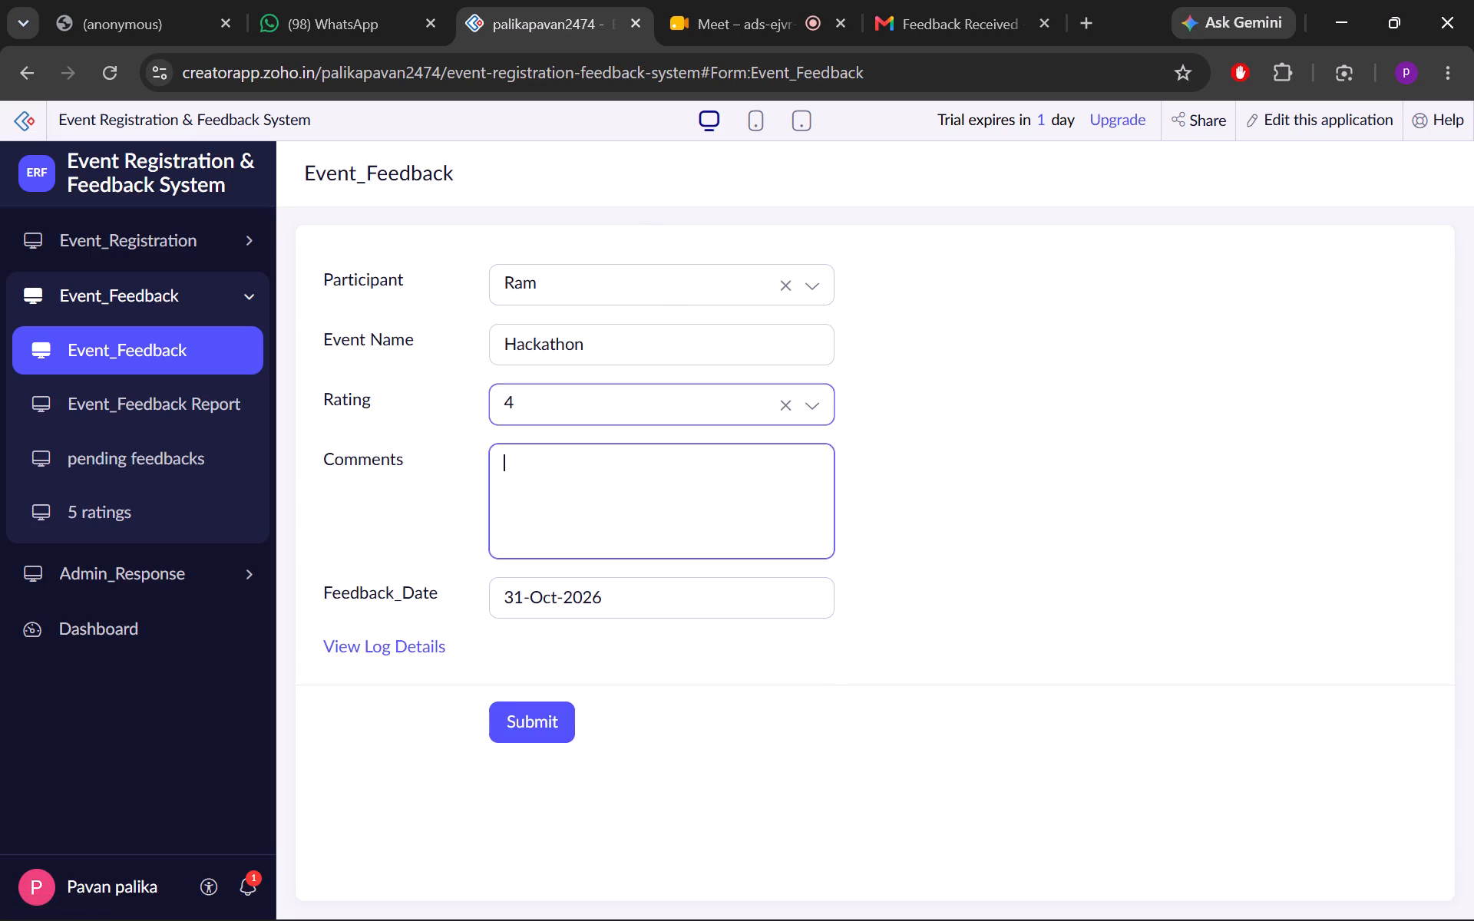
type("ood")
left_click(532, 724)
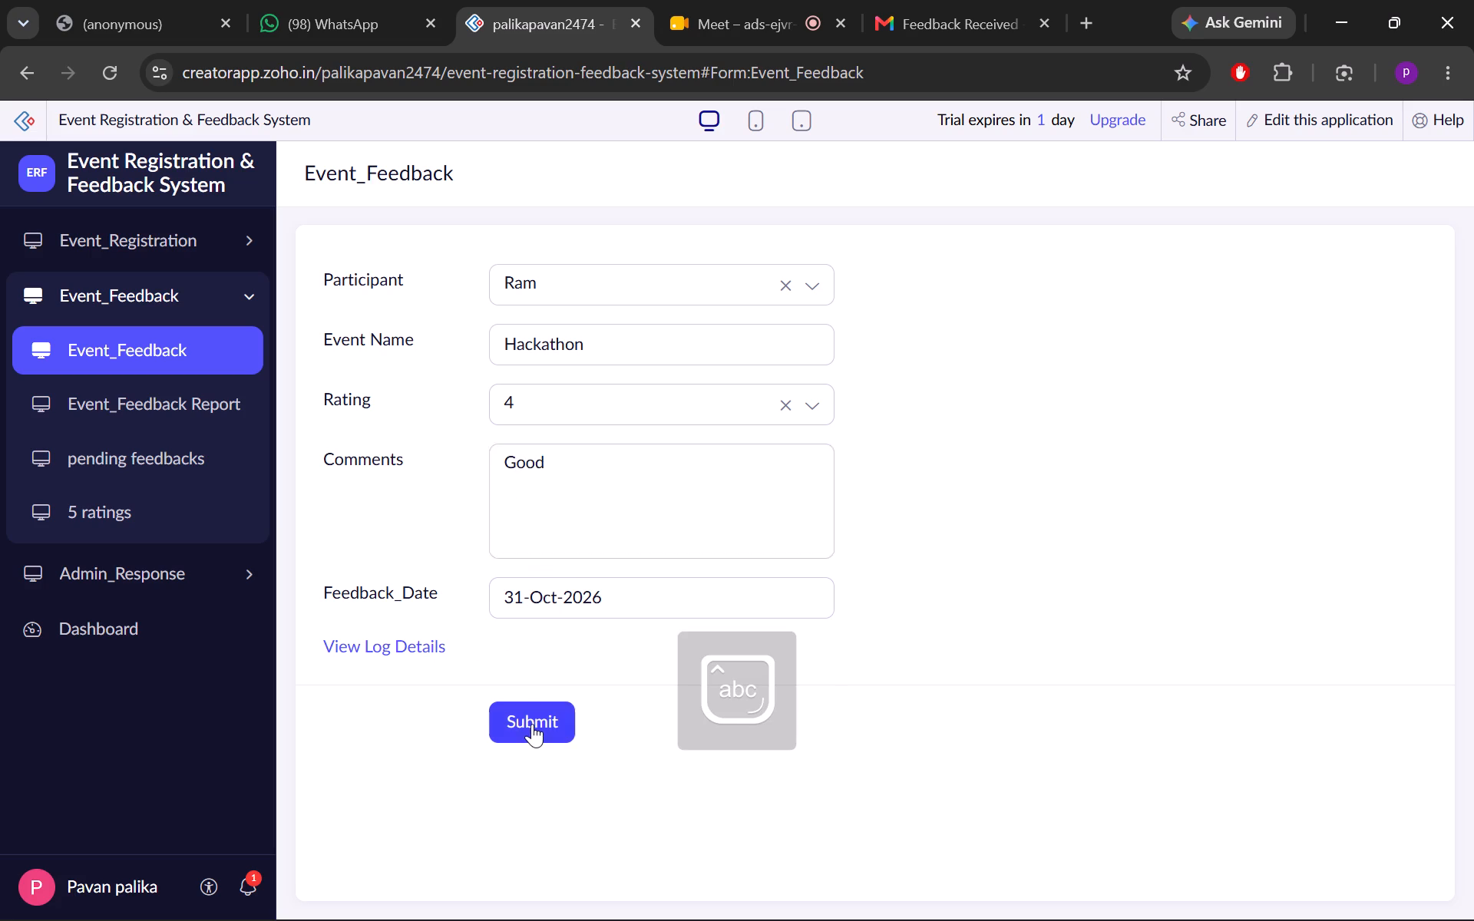
Review the pending feedbacks, Event_Feedback Report and 5 ratings reports for the submitted entries.
left_click(97, 401)
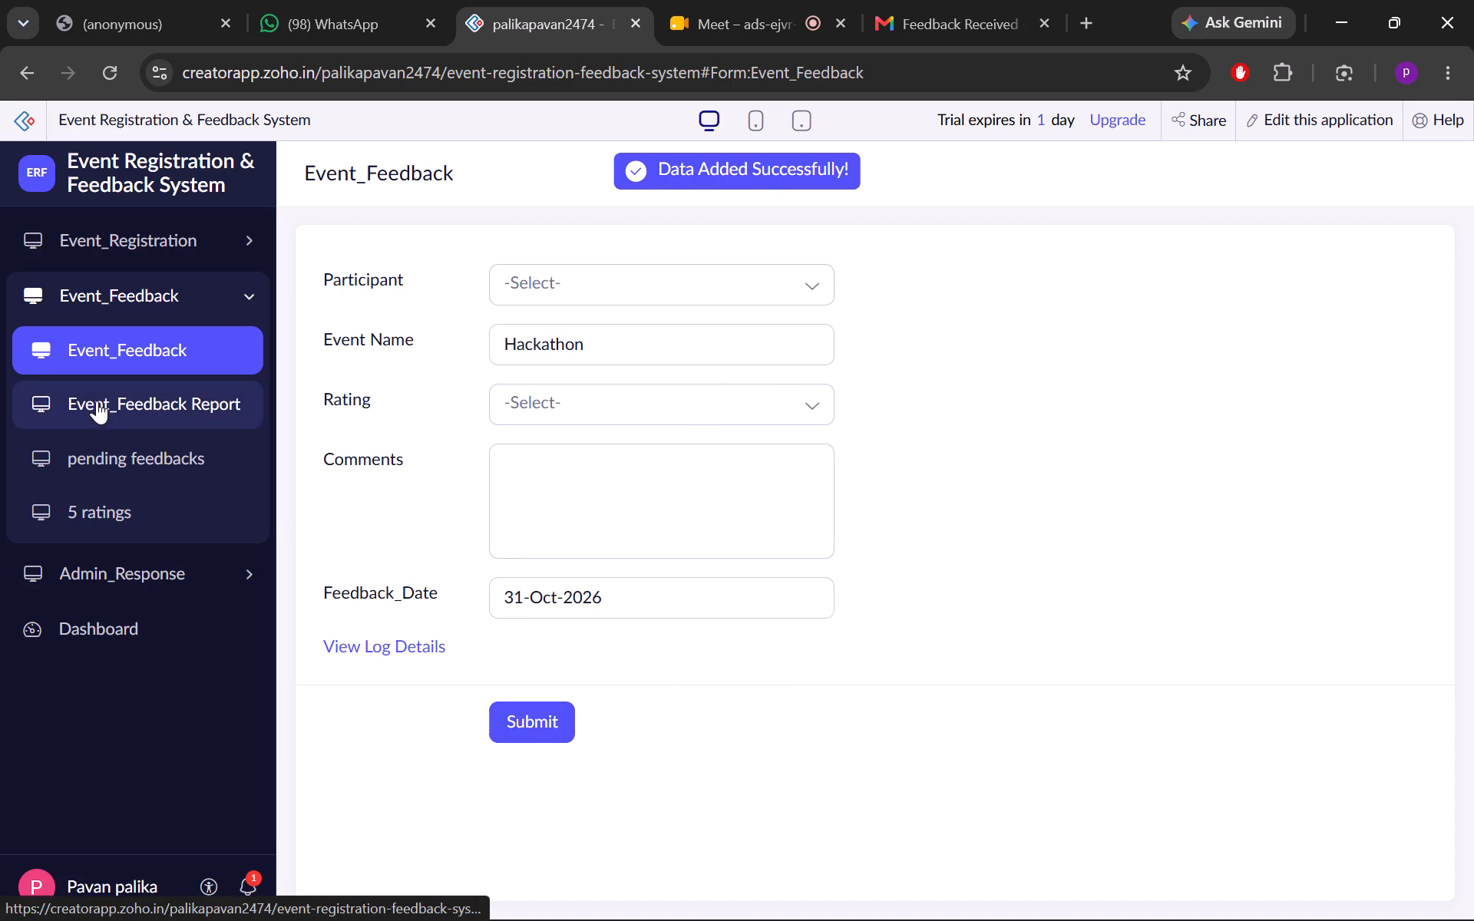
left_click(179, 460)
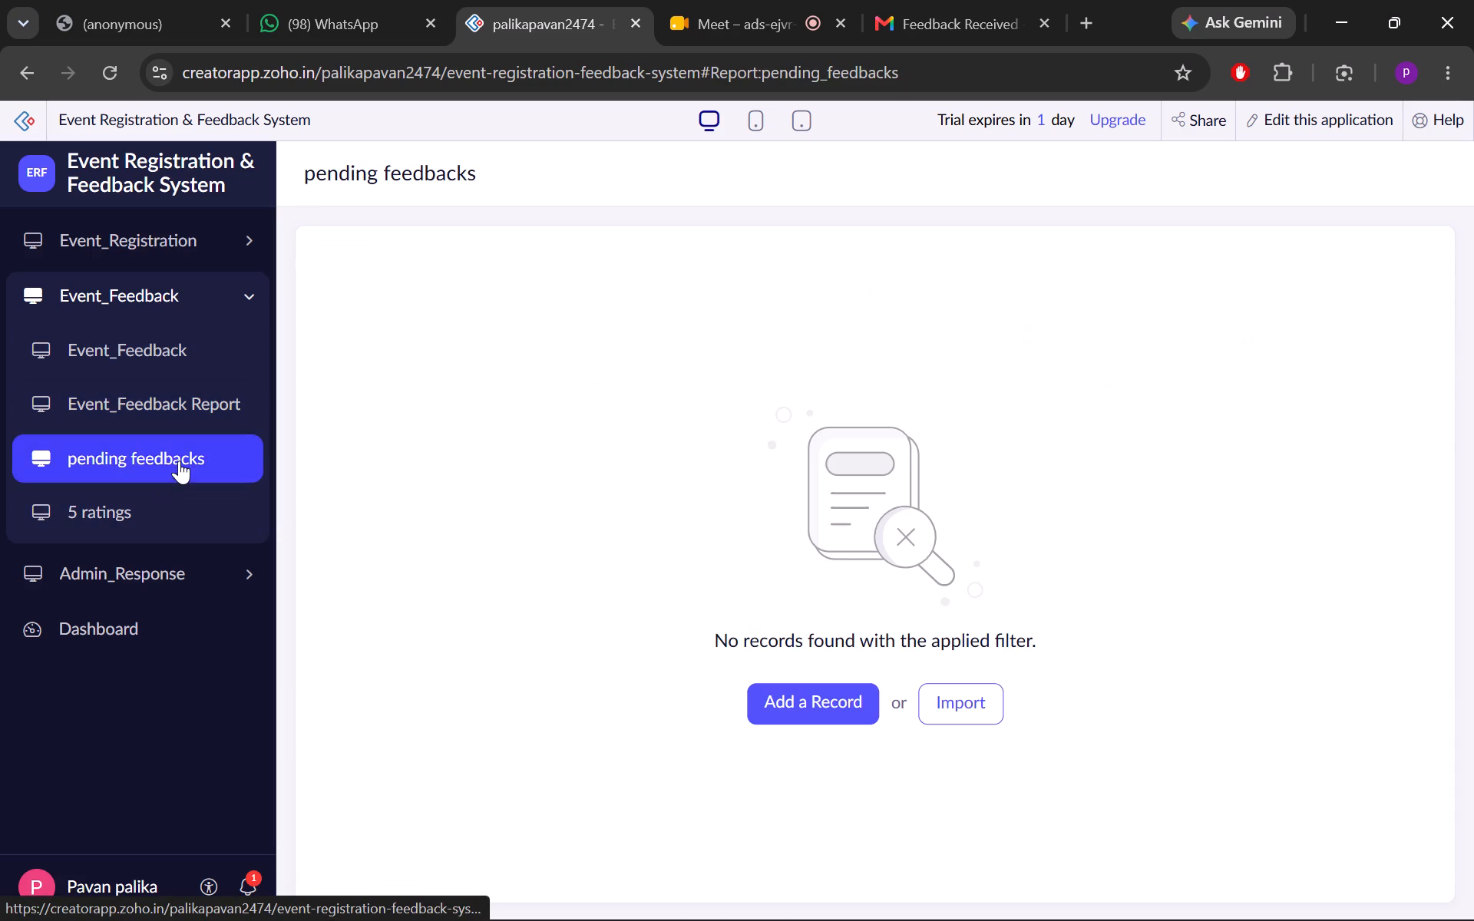
left_click(195, 421)
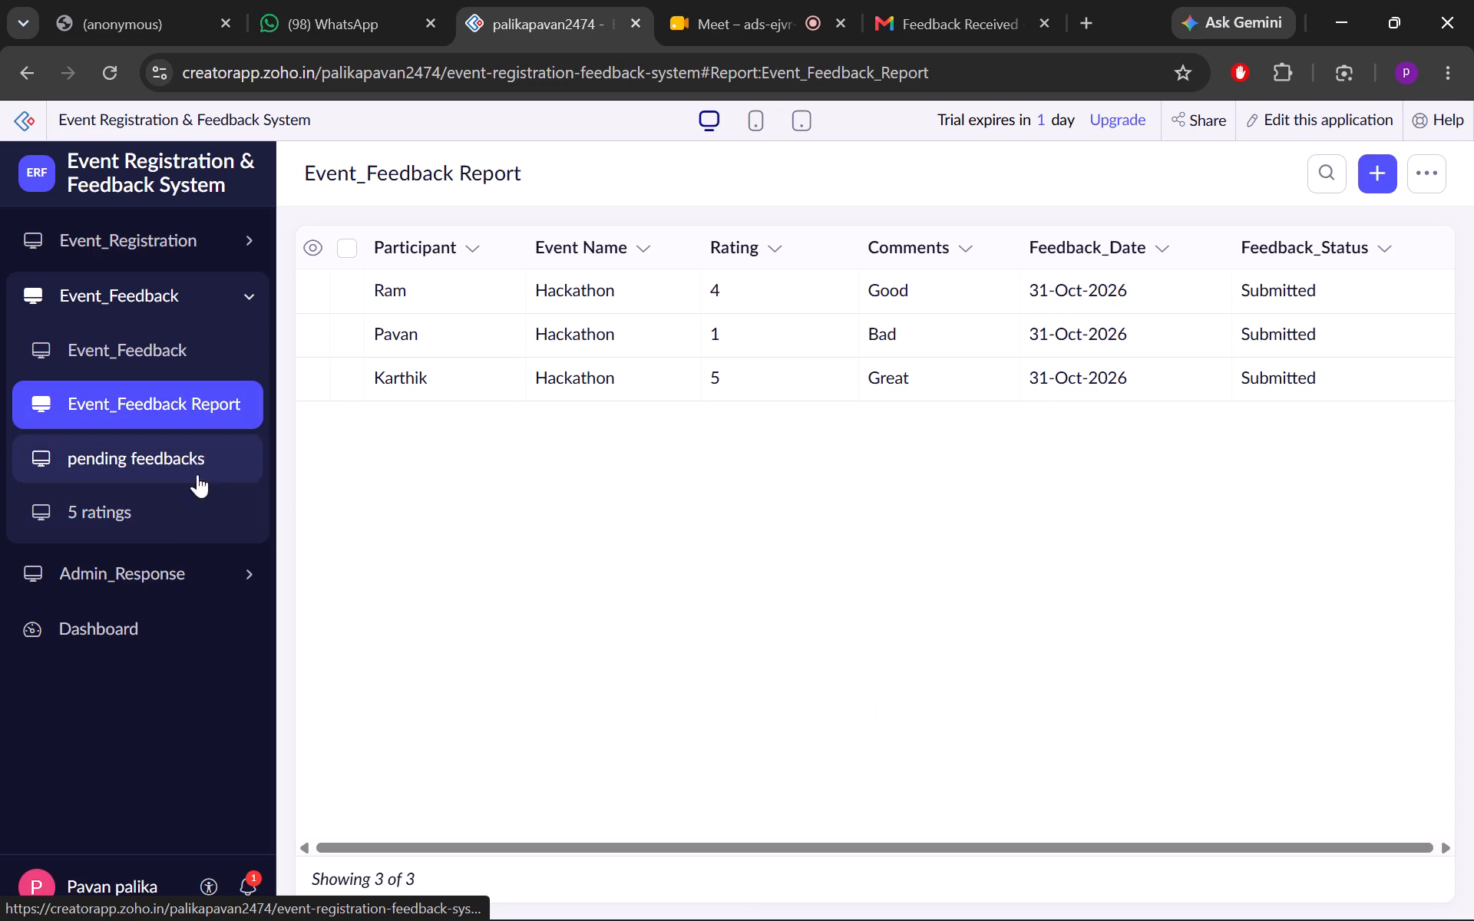
left_click(207, 516)
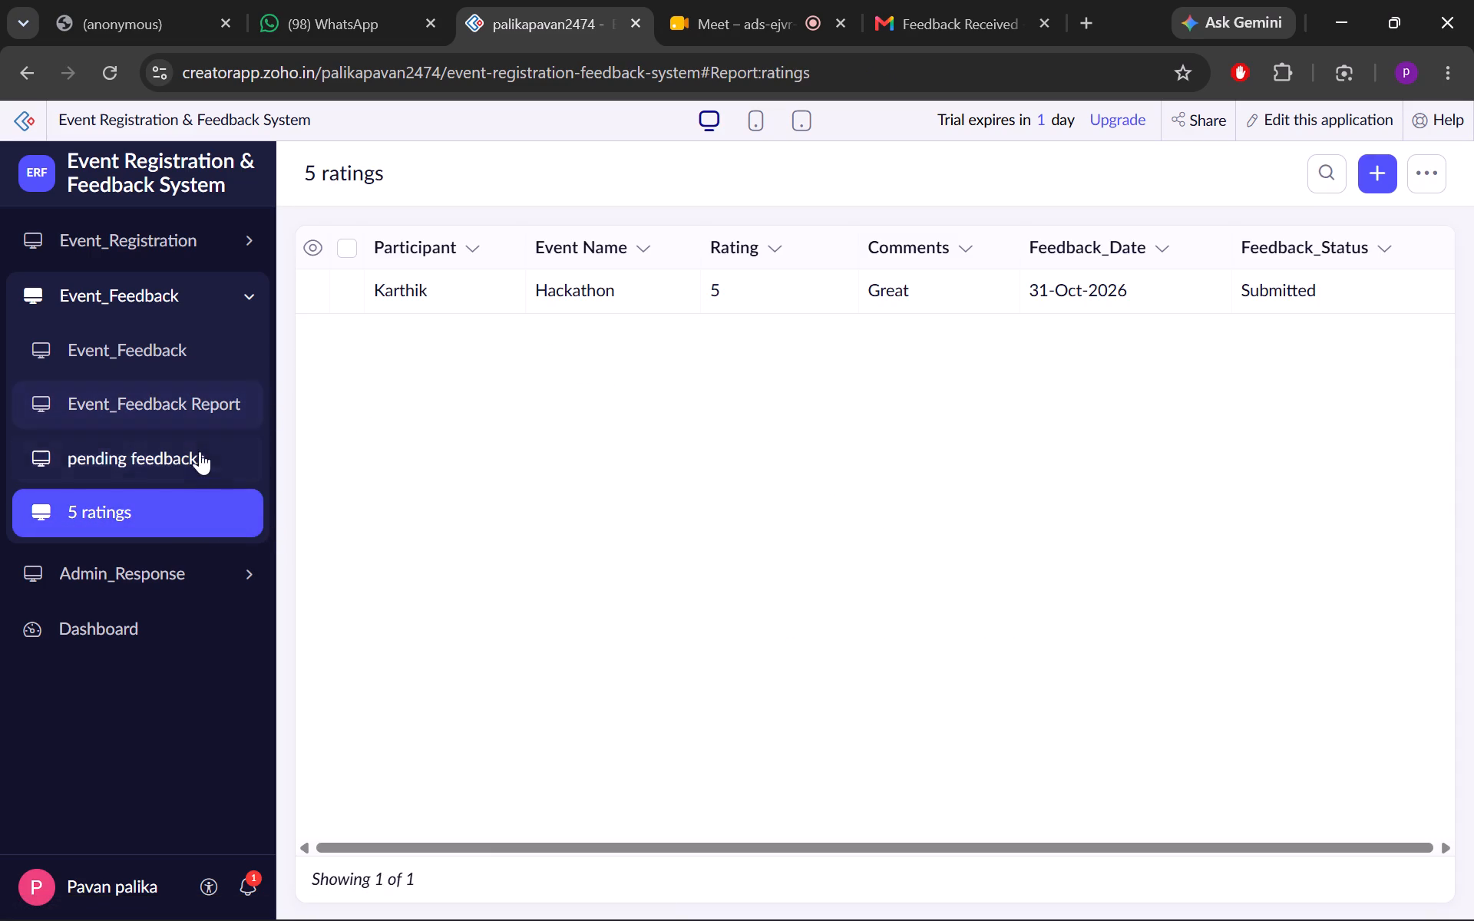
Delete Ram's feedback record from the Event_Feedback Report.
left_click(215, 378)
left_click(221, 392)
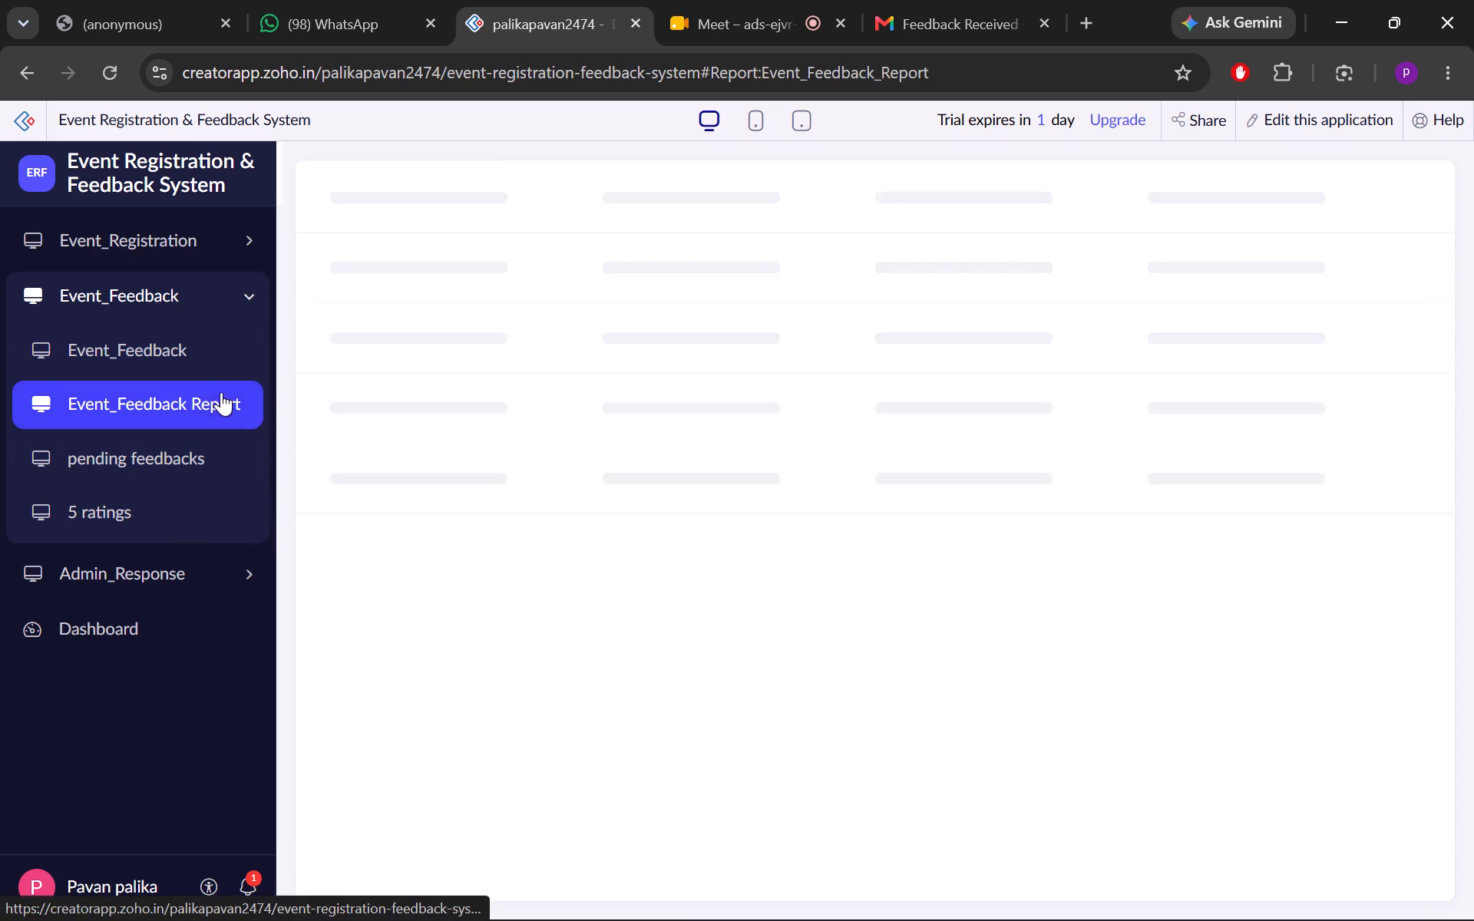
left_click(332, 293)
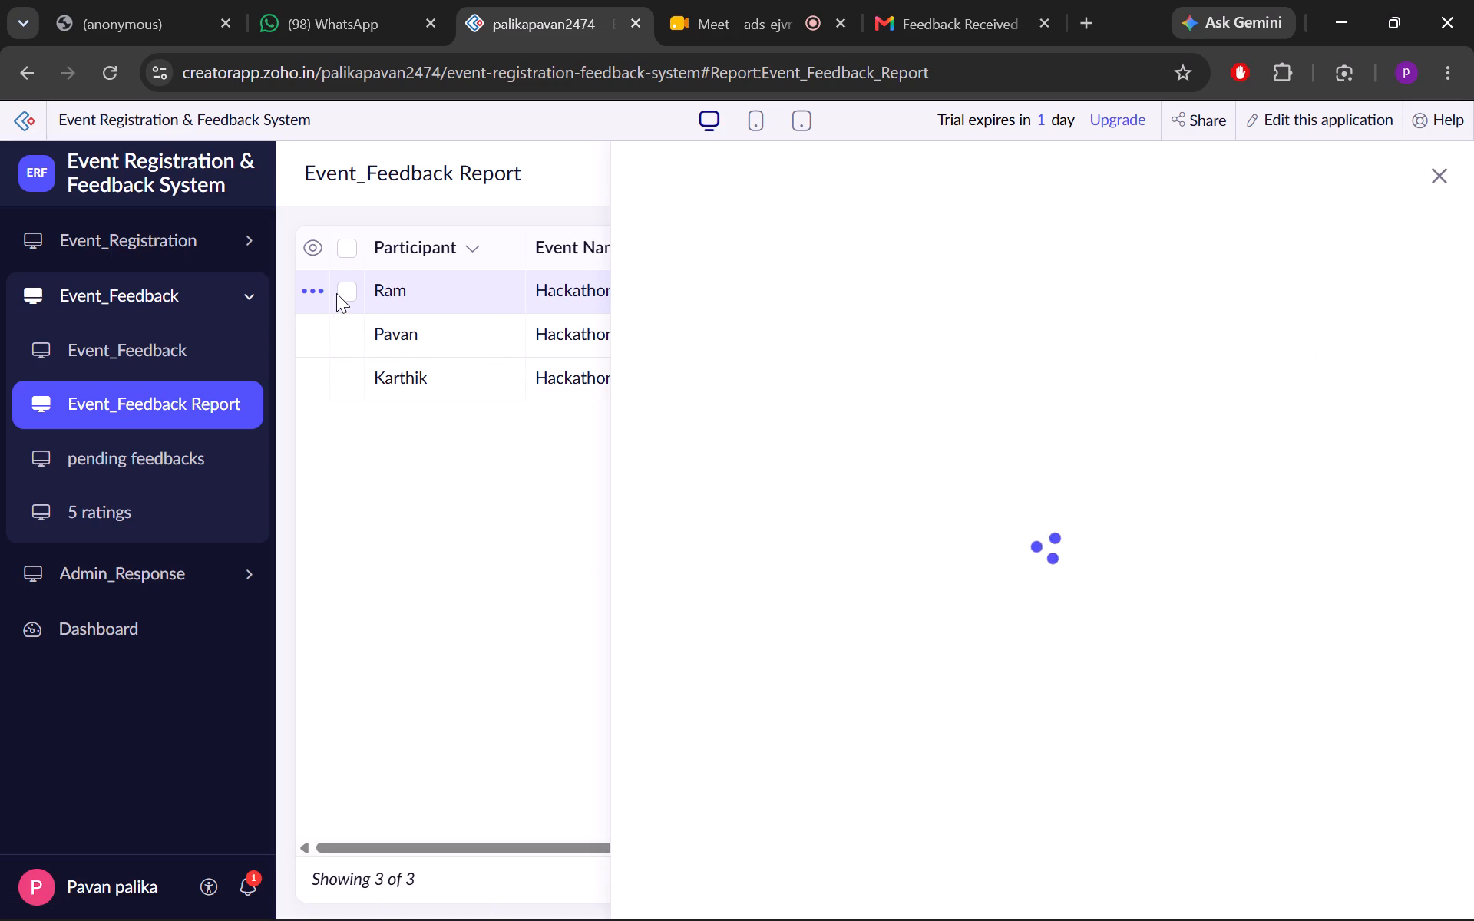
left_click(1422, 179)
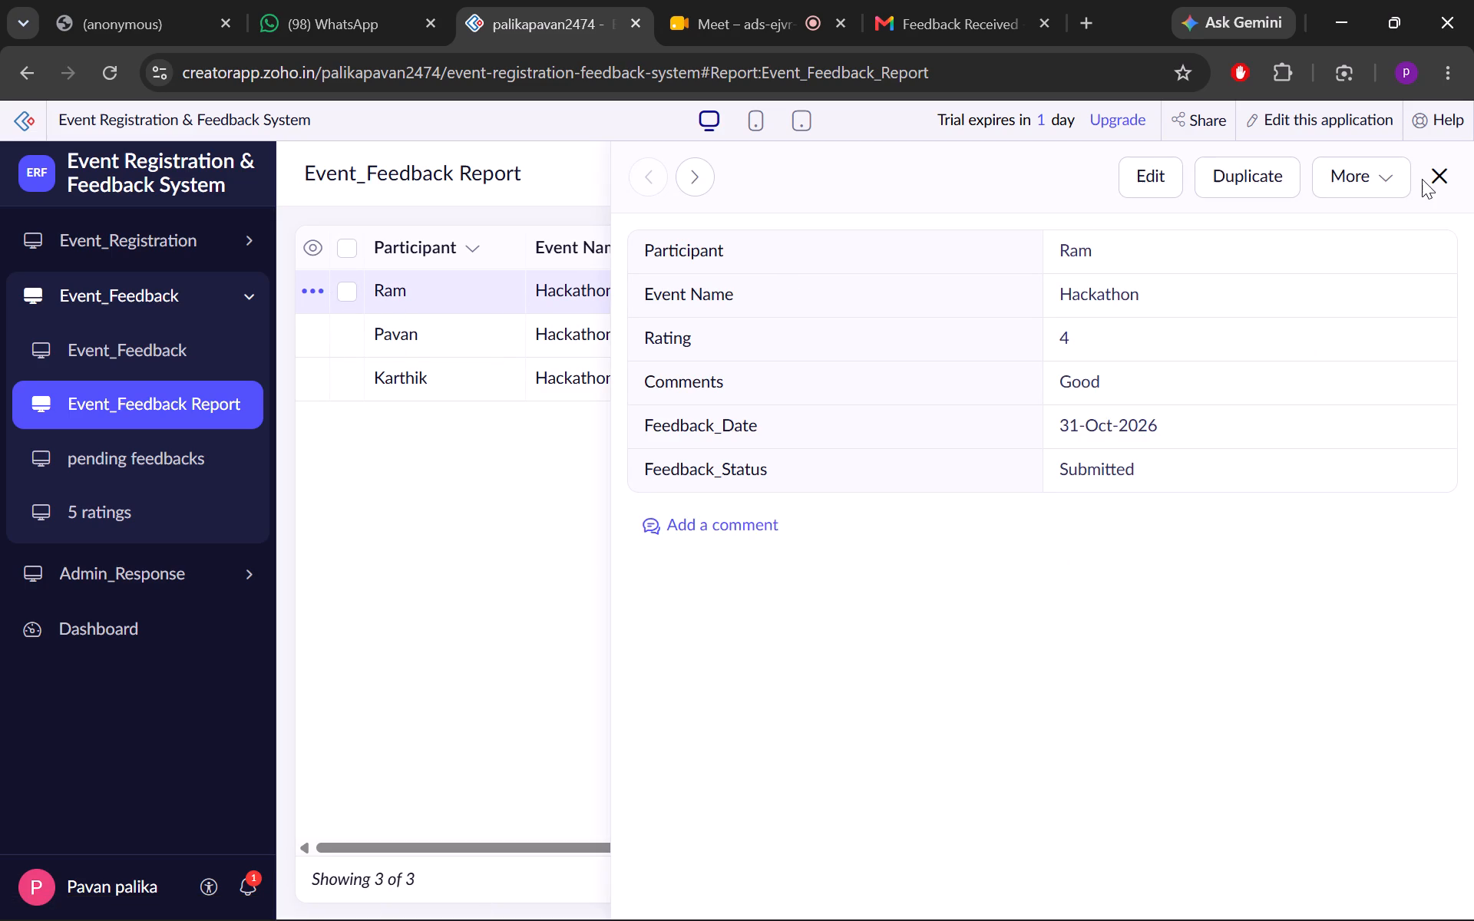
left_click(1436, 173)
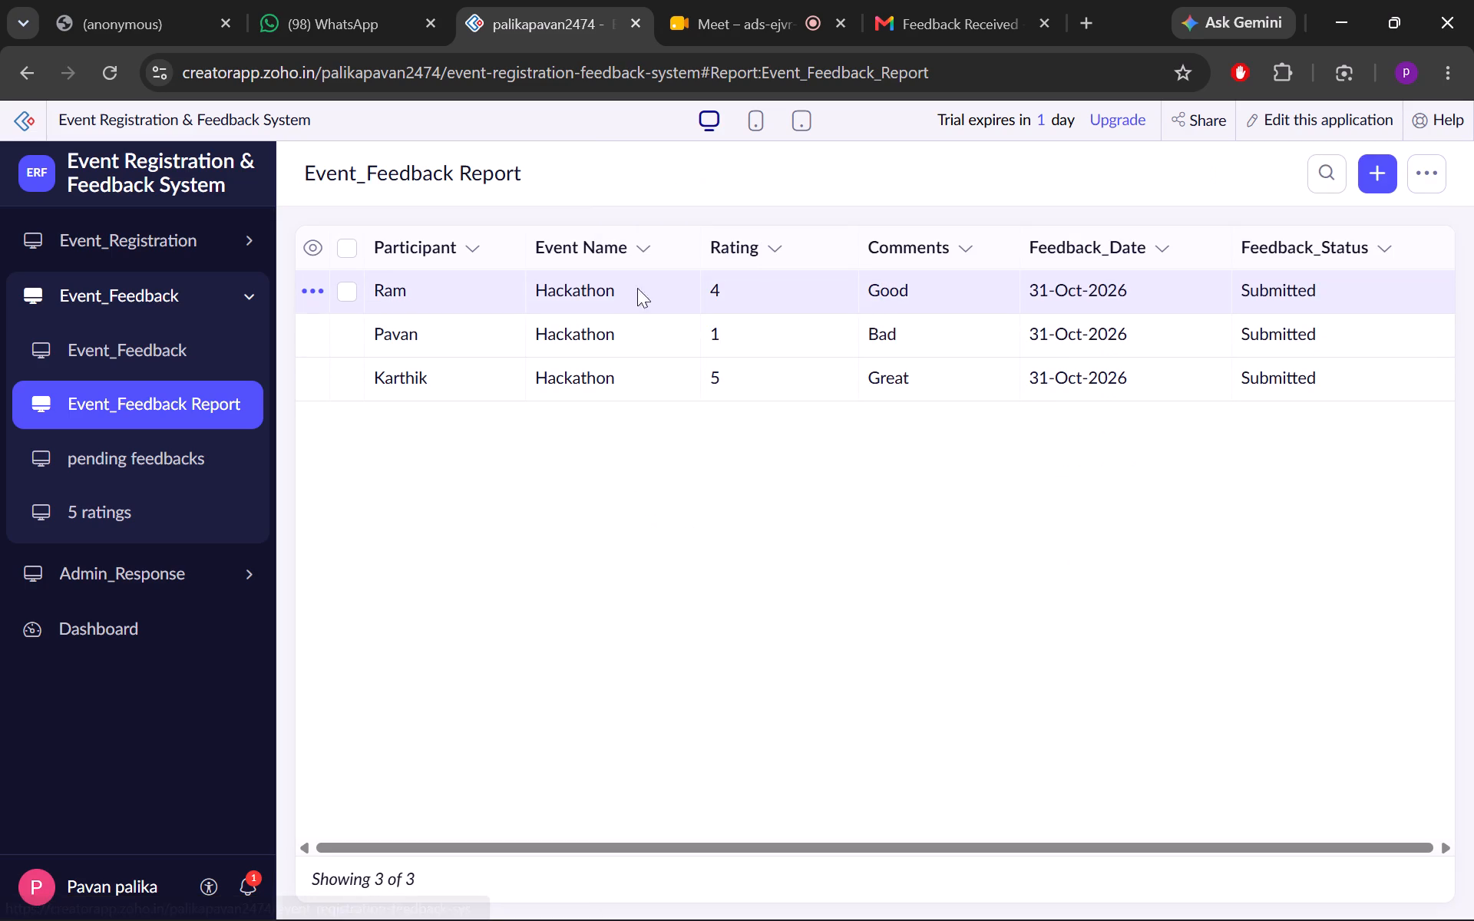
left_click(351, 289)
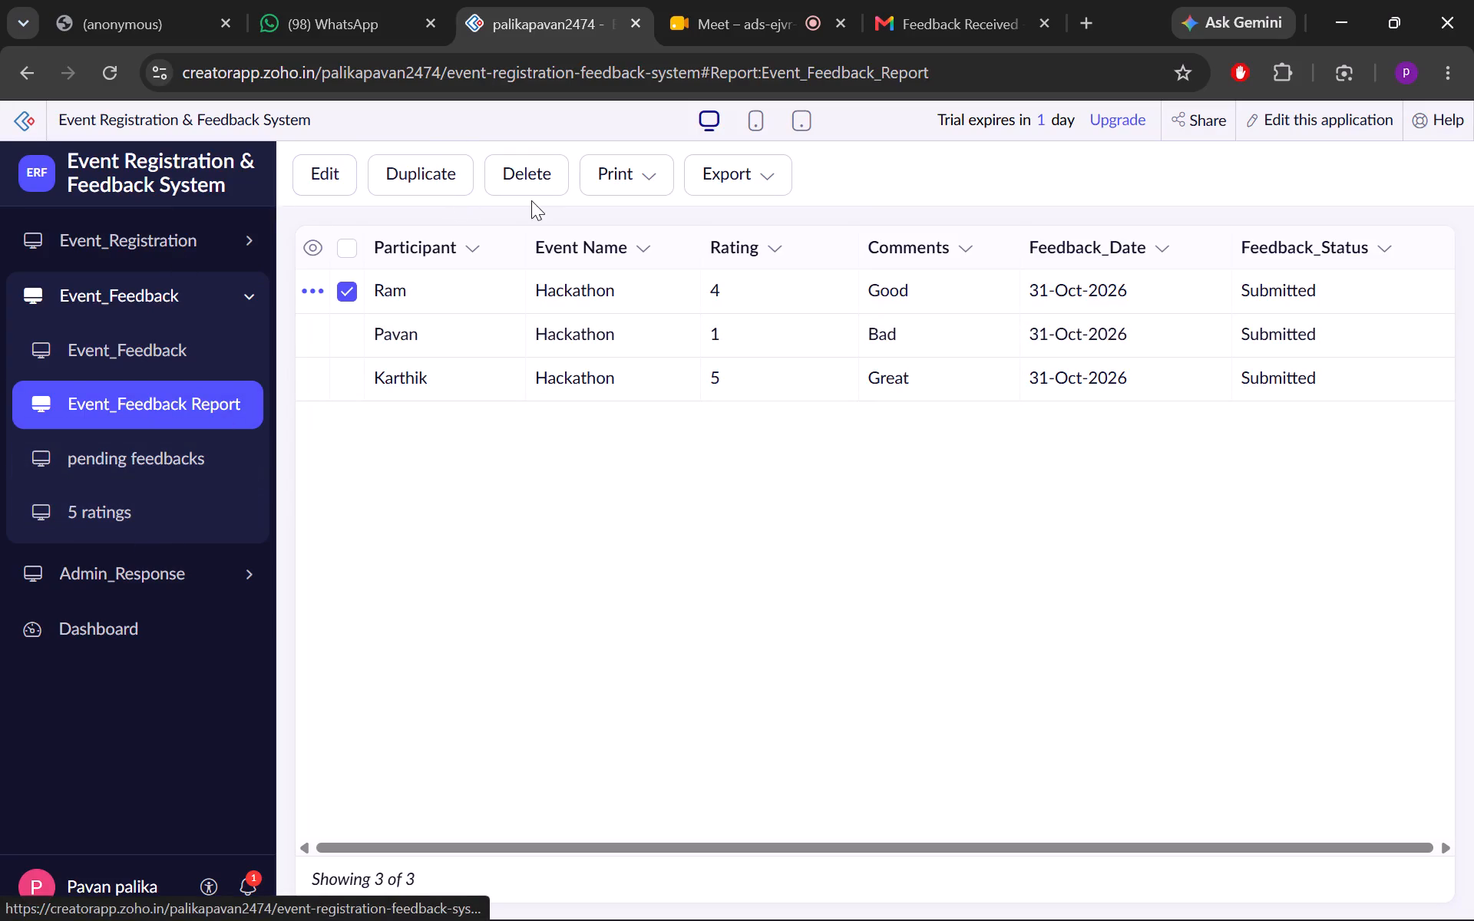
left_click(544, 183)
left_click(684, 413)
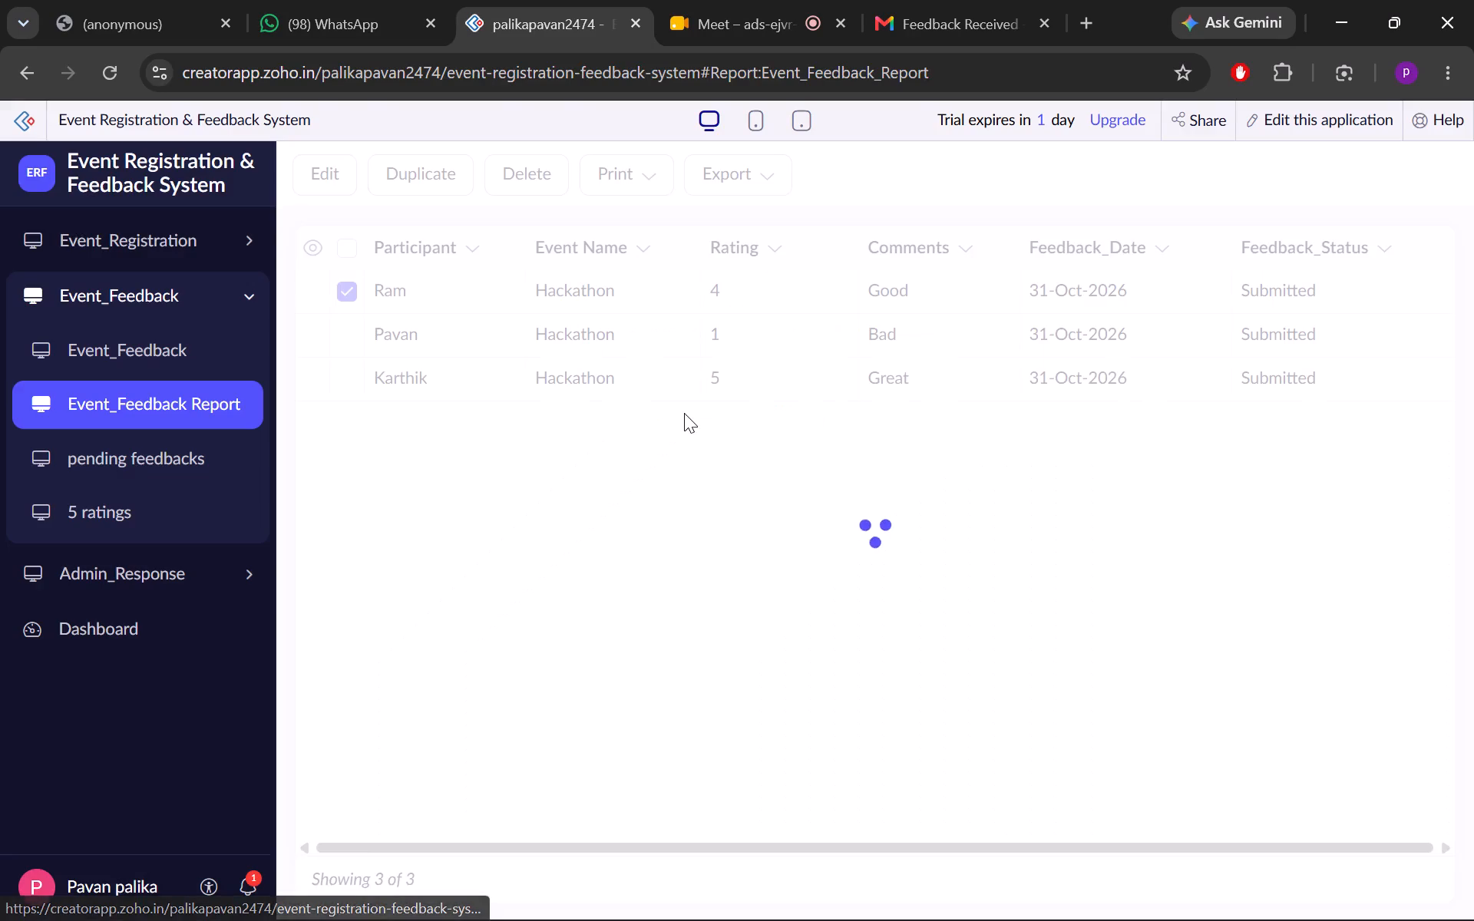
Check the Event_Registration Report, the pending feedbacks report and the 5 ratings report after the feedback deletion.
left_click(147, 348)
left_click(190, 224)
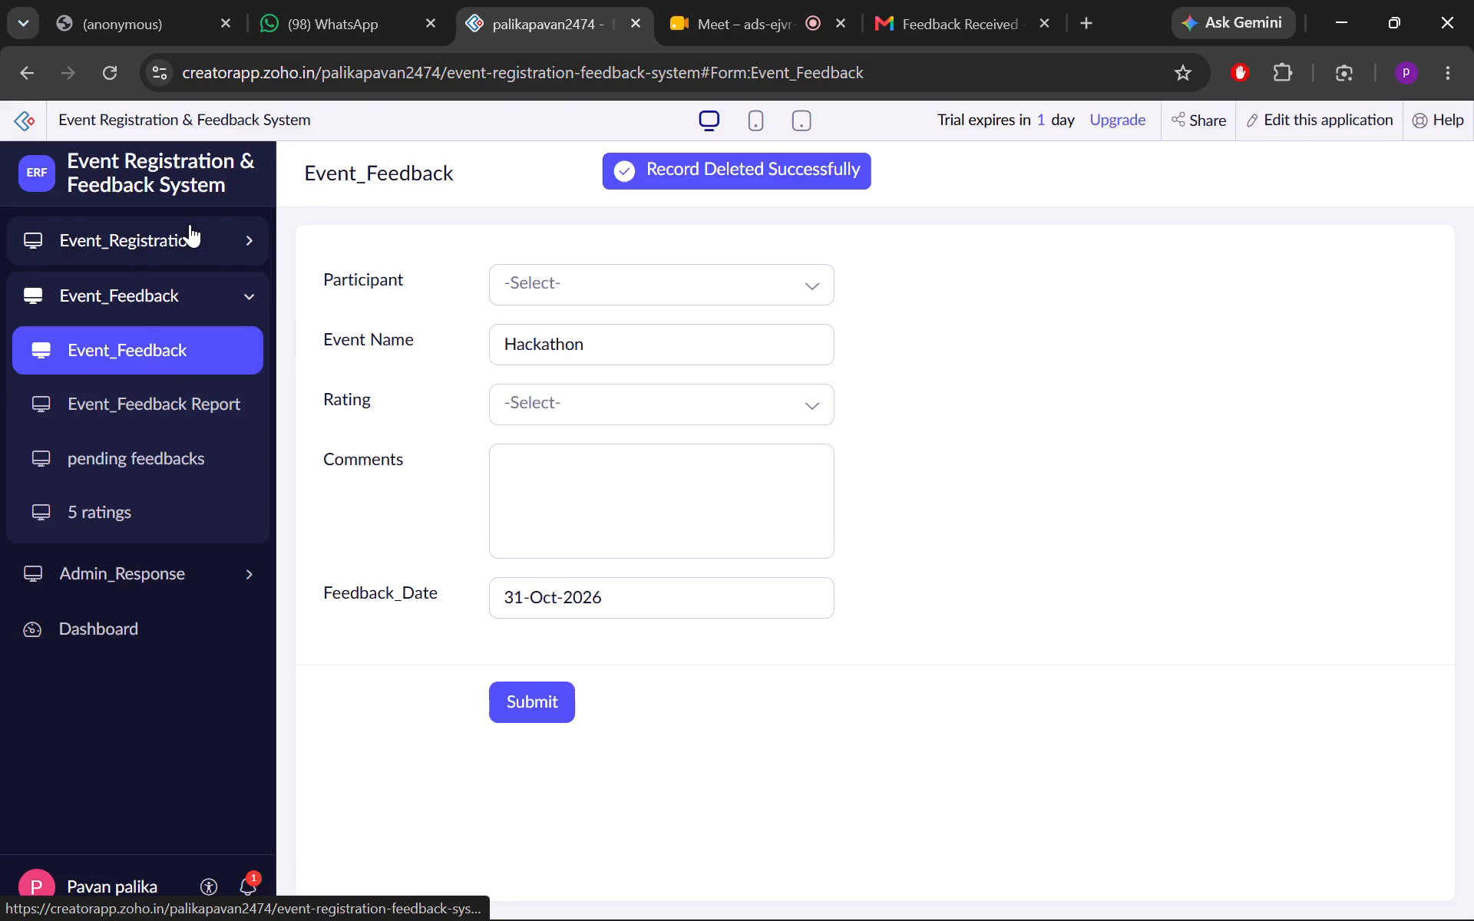
left_click(184, 295)
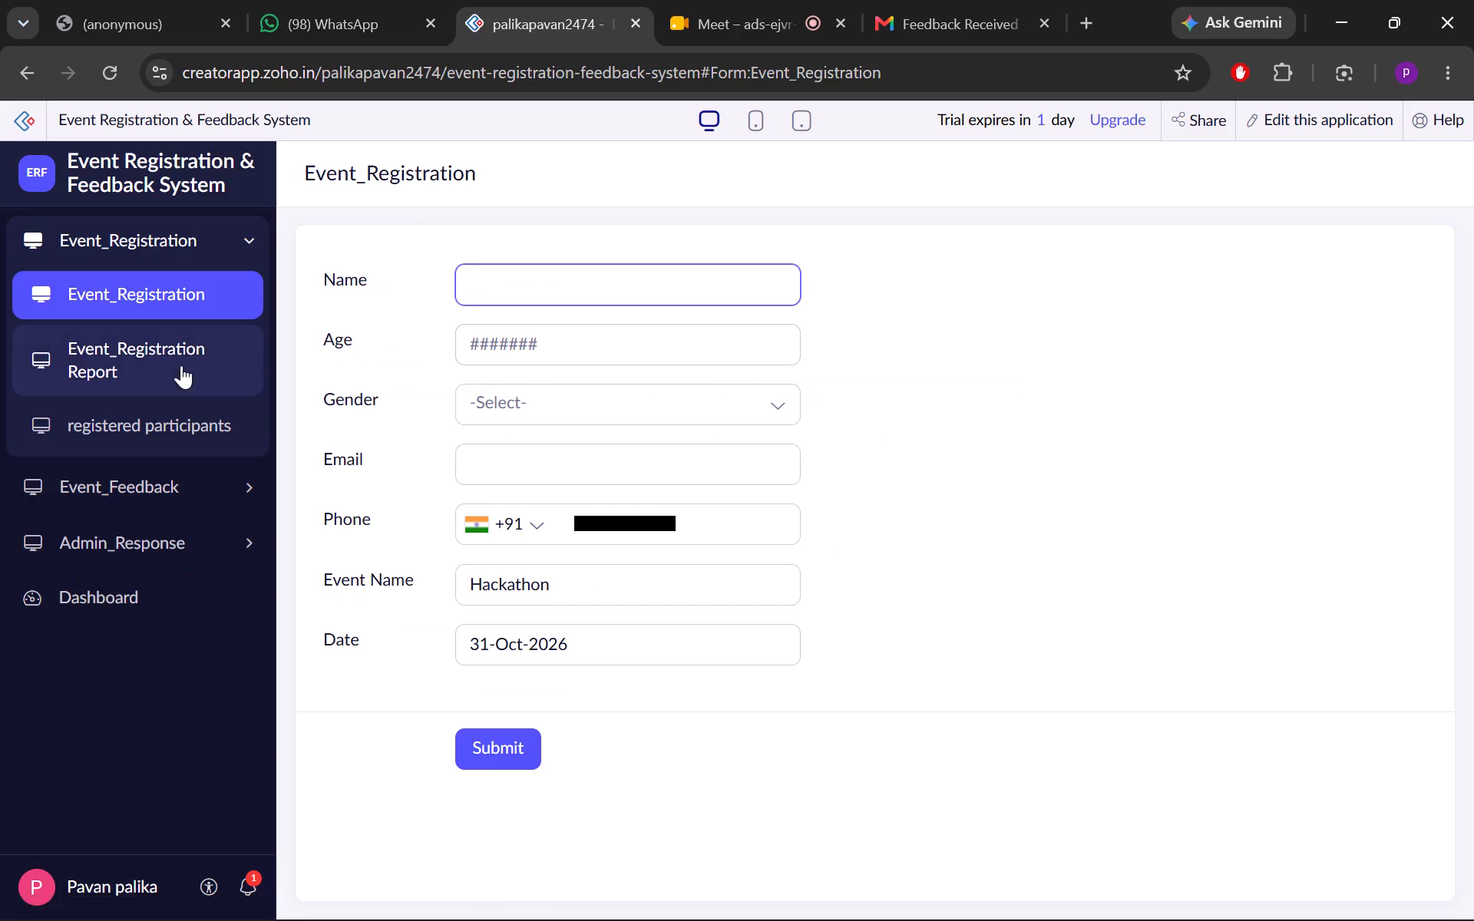
left_click(181, 365)
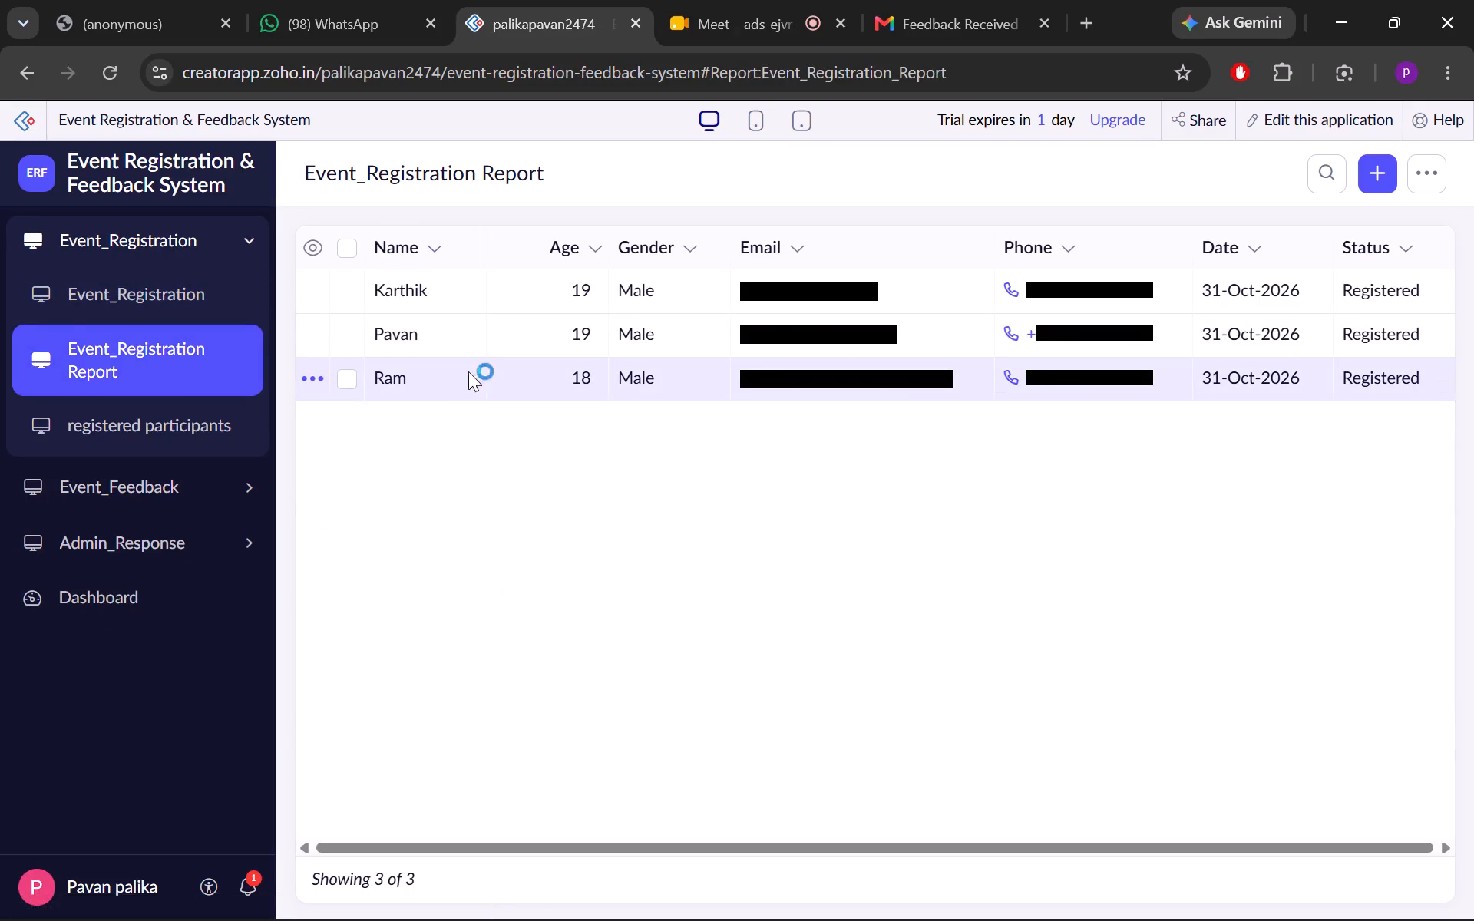
left_click(148, 475)
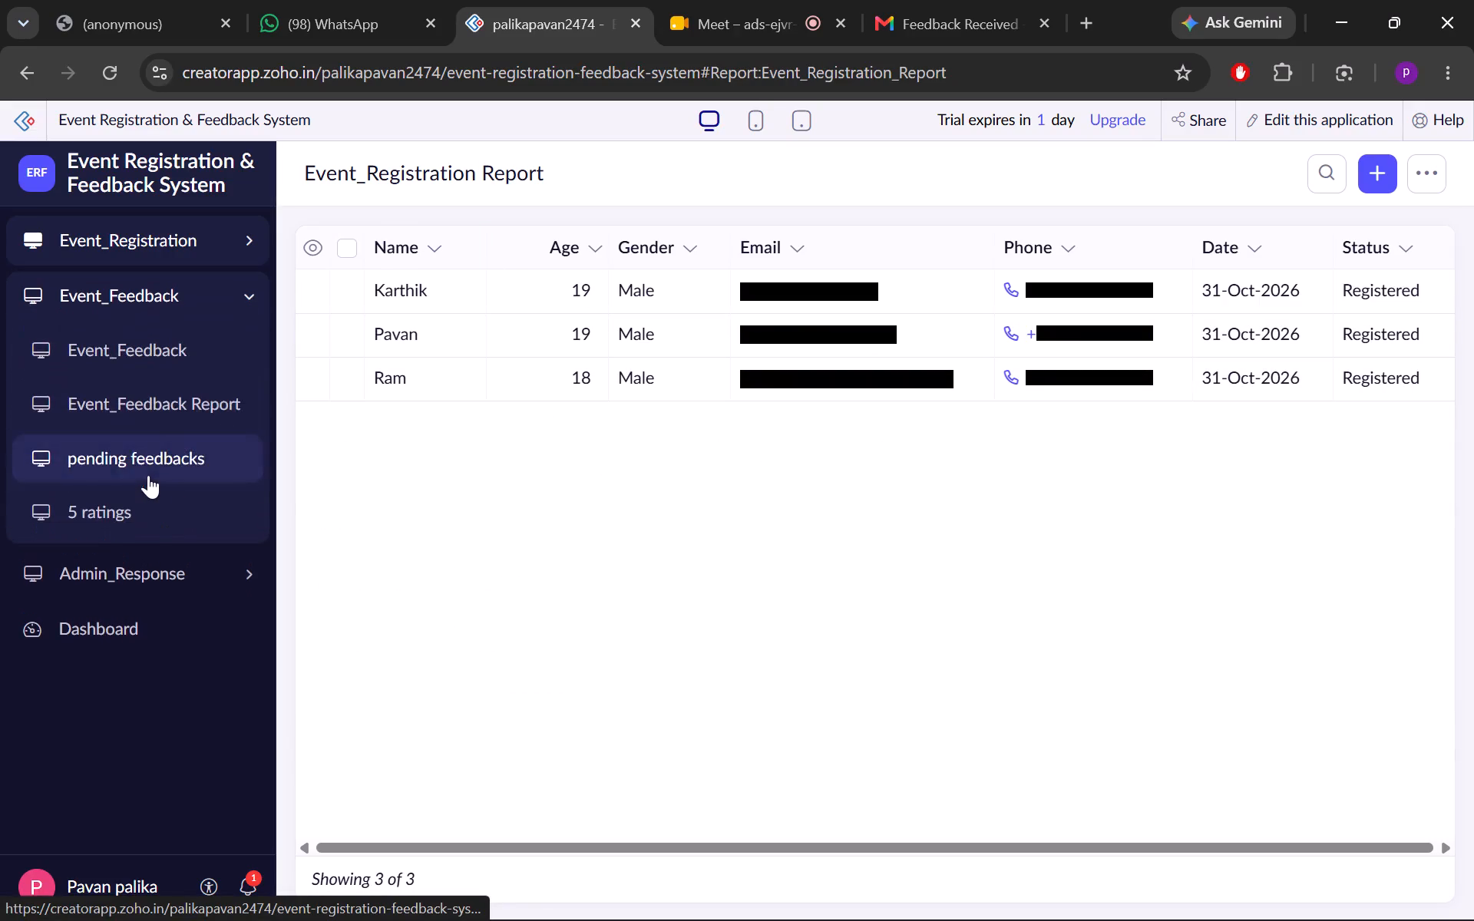
left_click(173, 345)
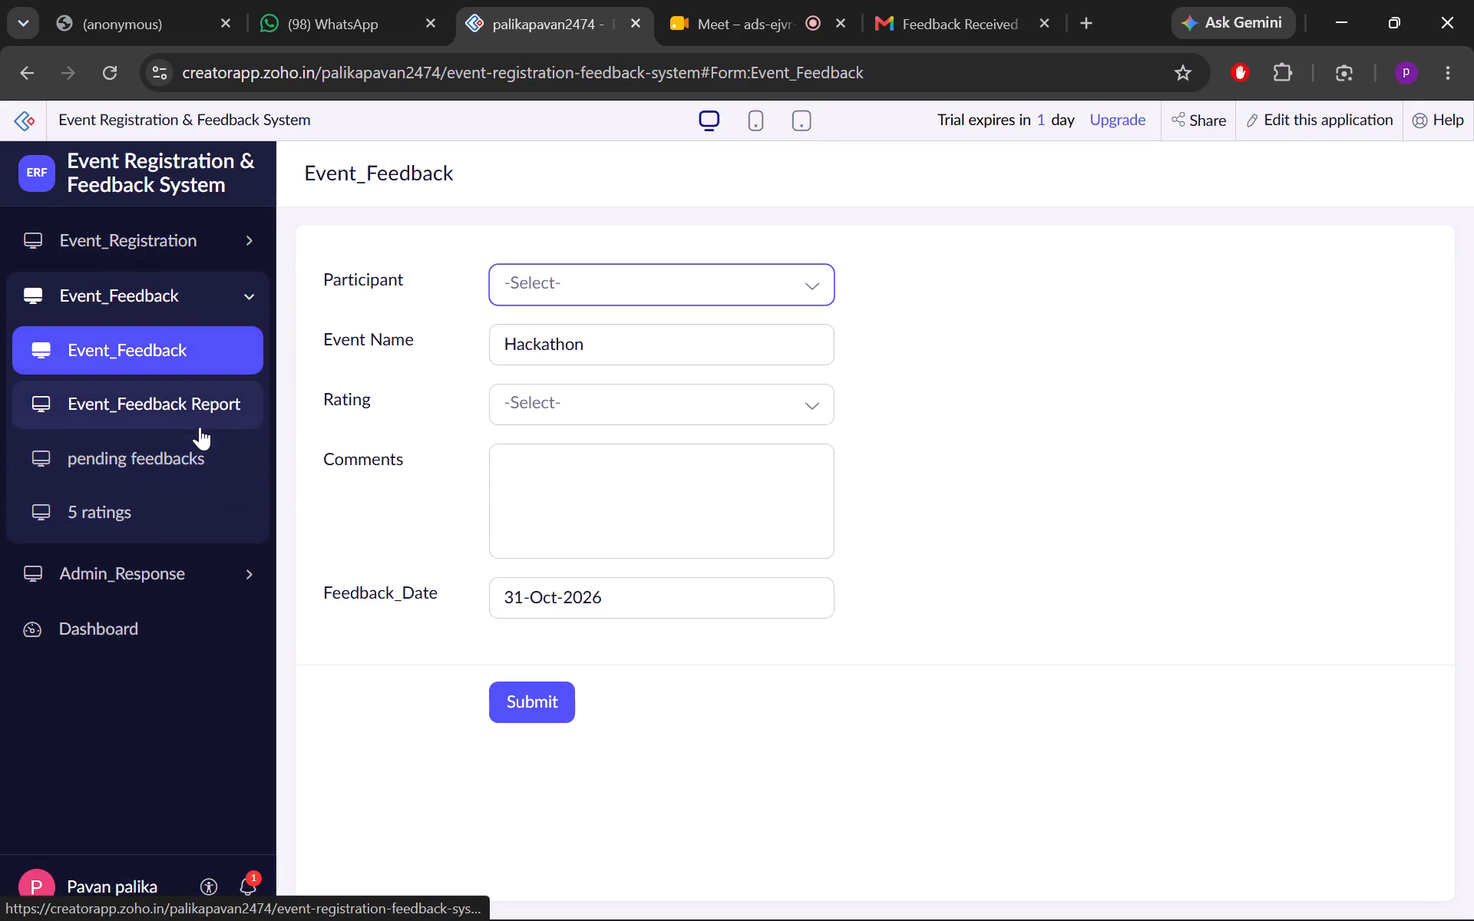
left_click(220, 454)
left_click(210, 340)
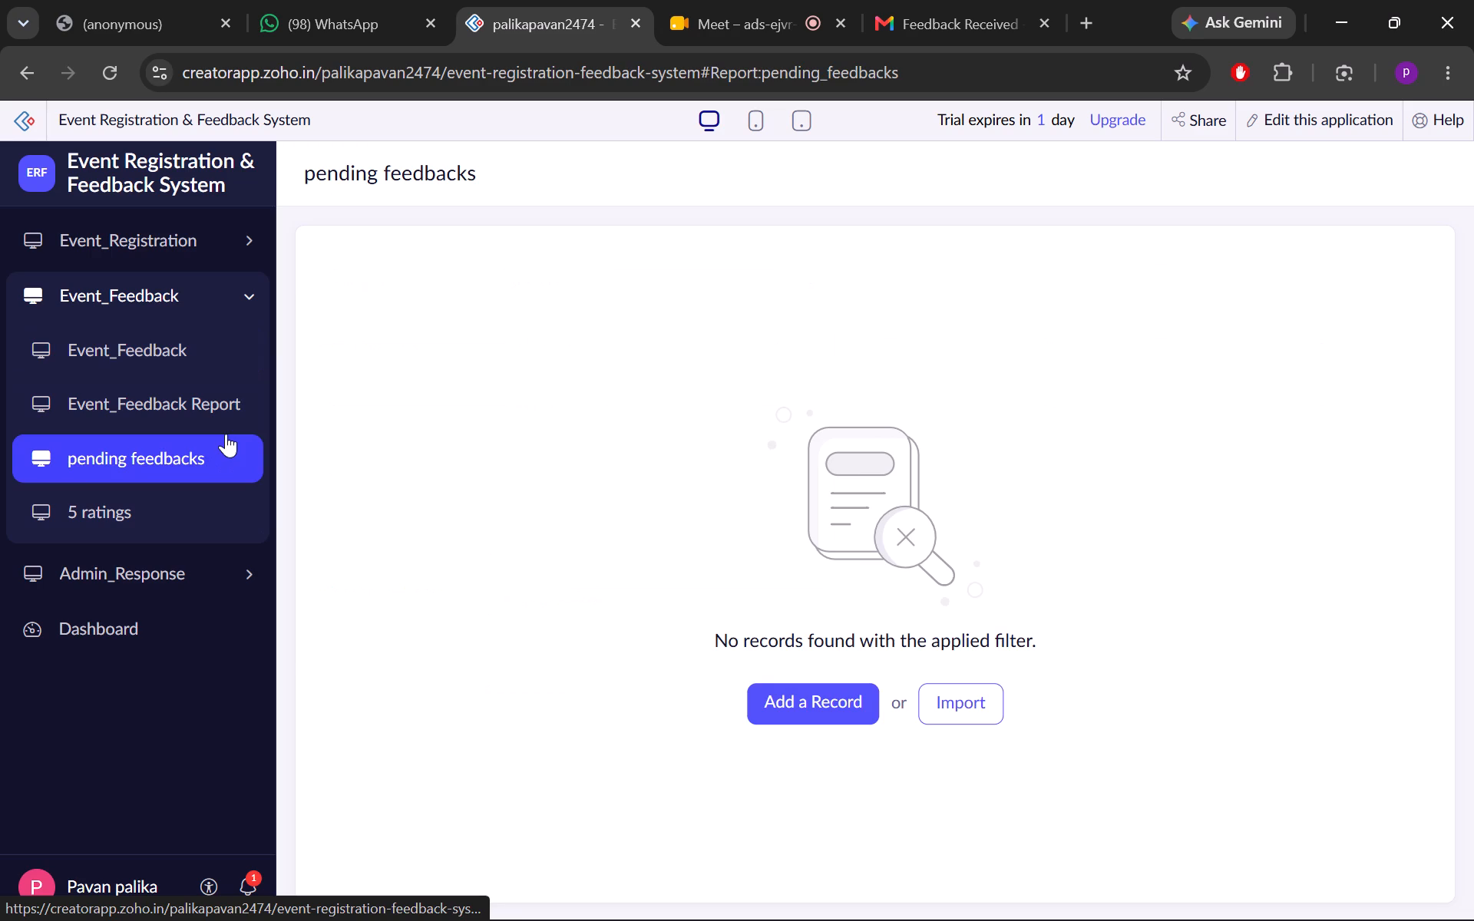
left_click(612, 290)
left_click(612, 290)
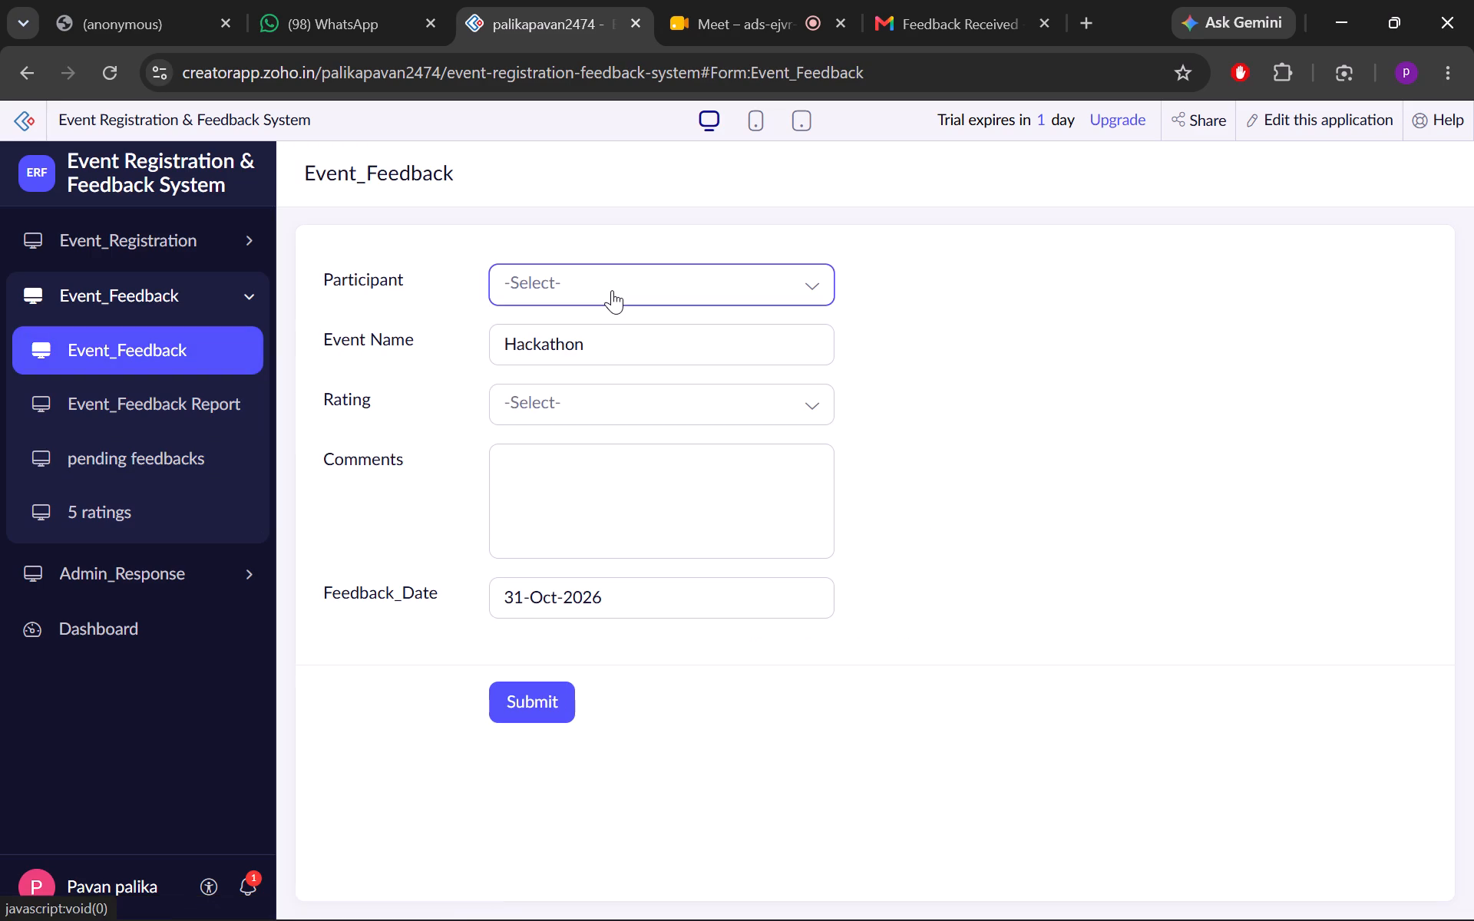
left_click(222, 478)
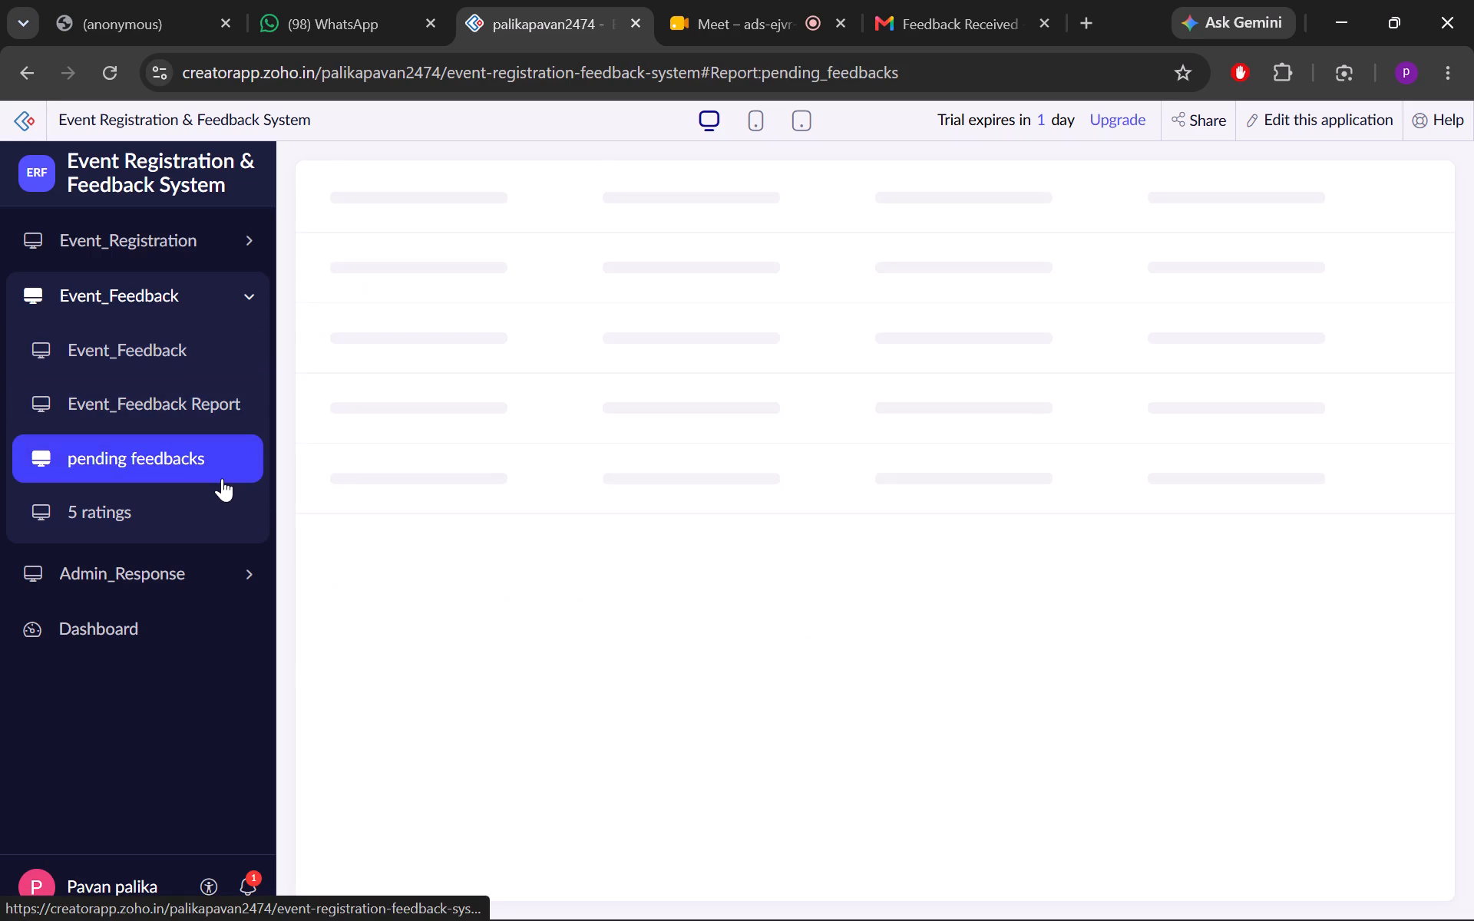
scroll(136, 399, "down", 2)
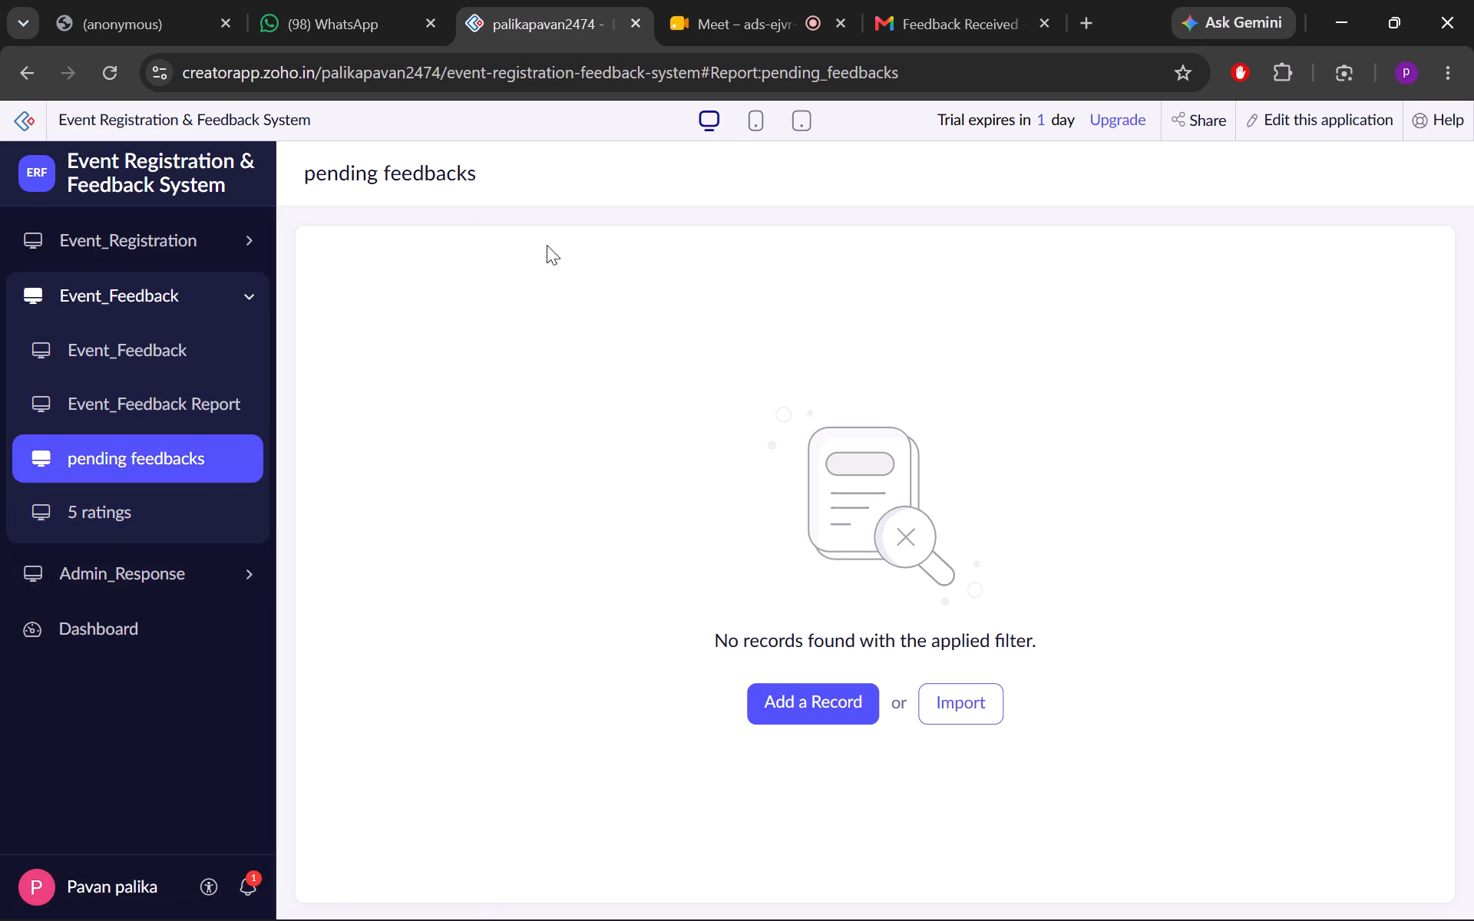
left_click(183, 518)
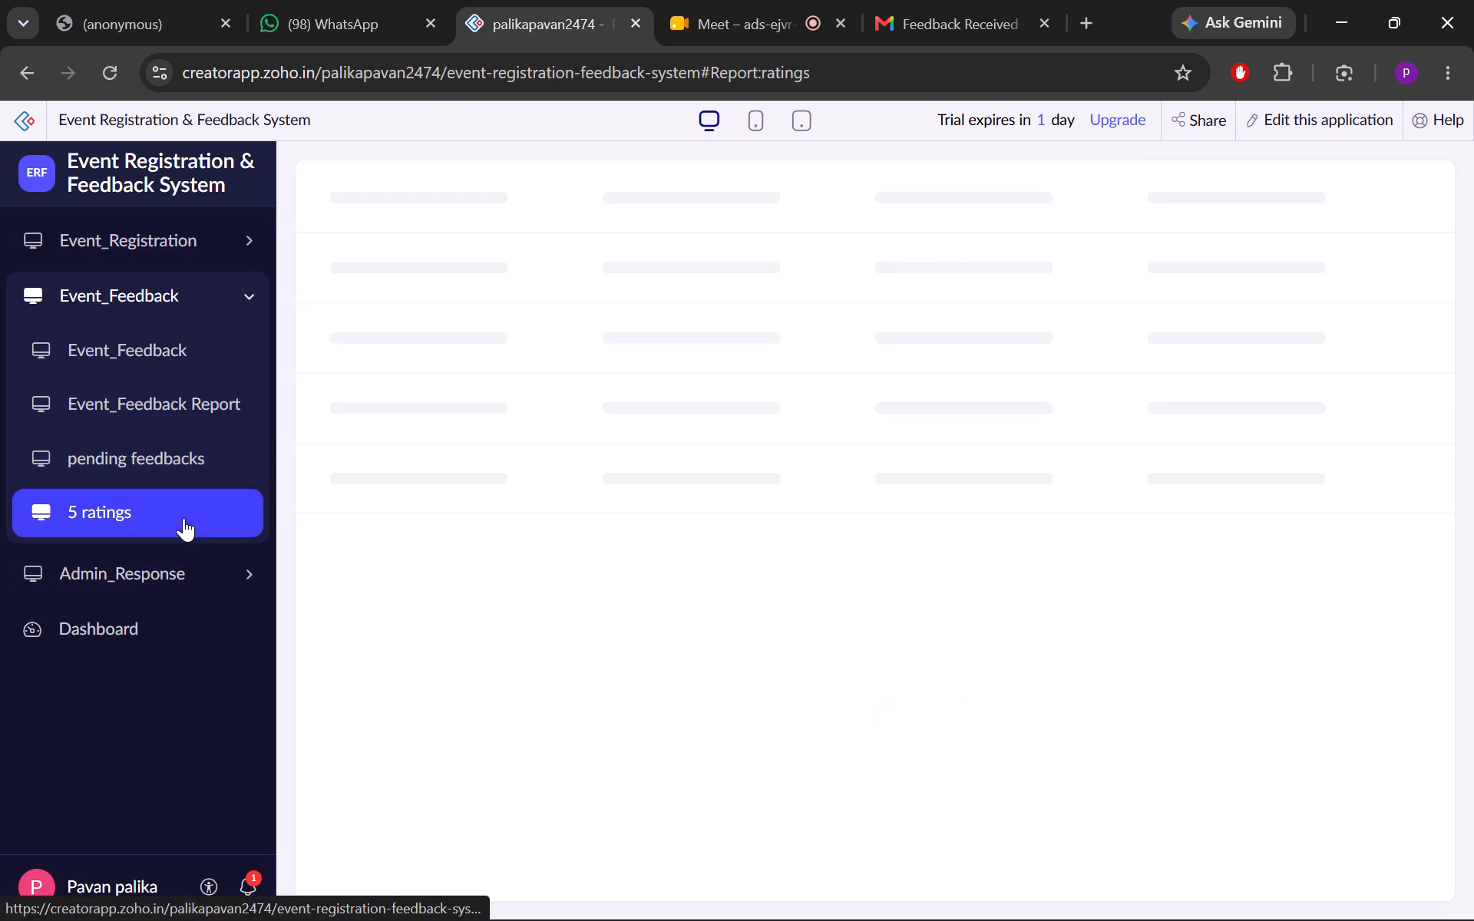
Start a new Admin_Response entry and open the Feedback_Record choices.
left_click(211, 588)
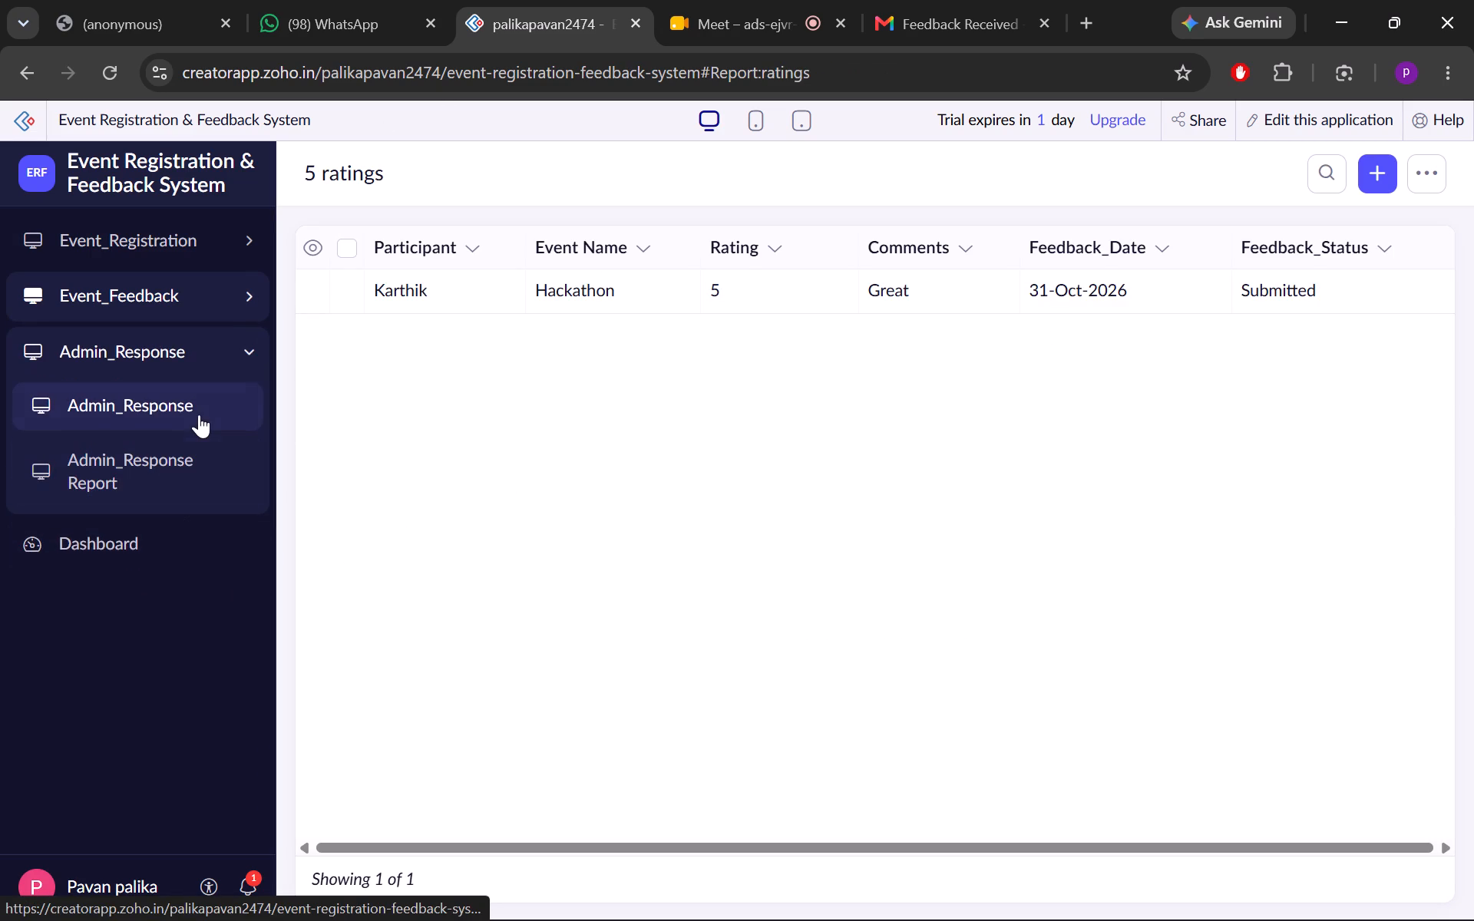
left_click(199, 414)
left_click(554, 269)
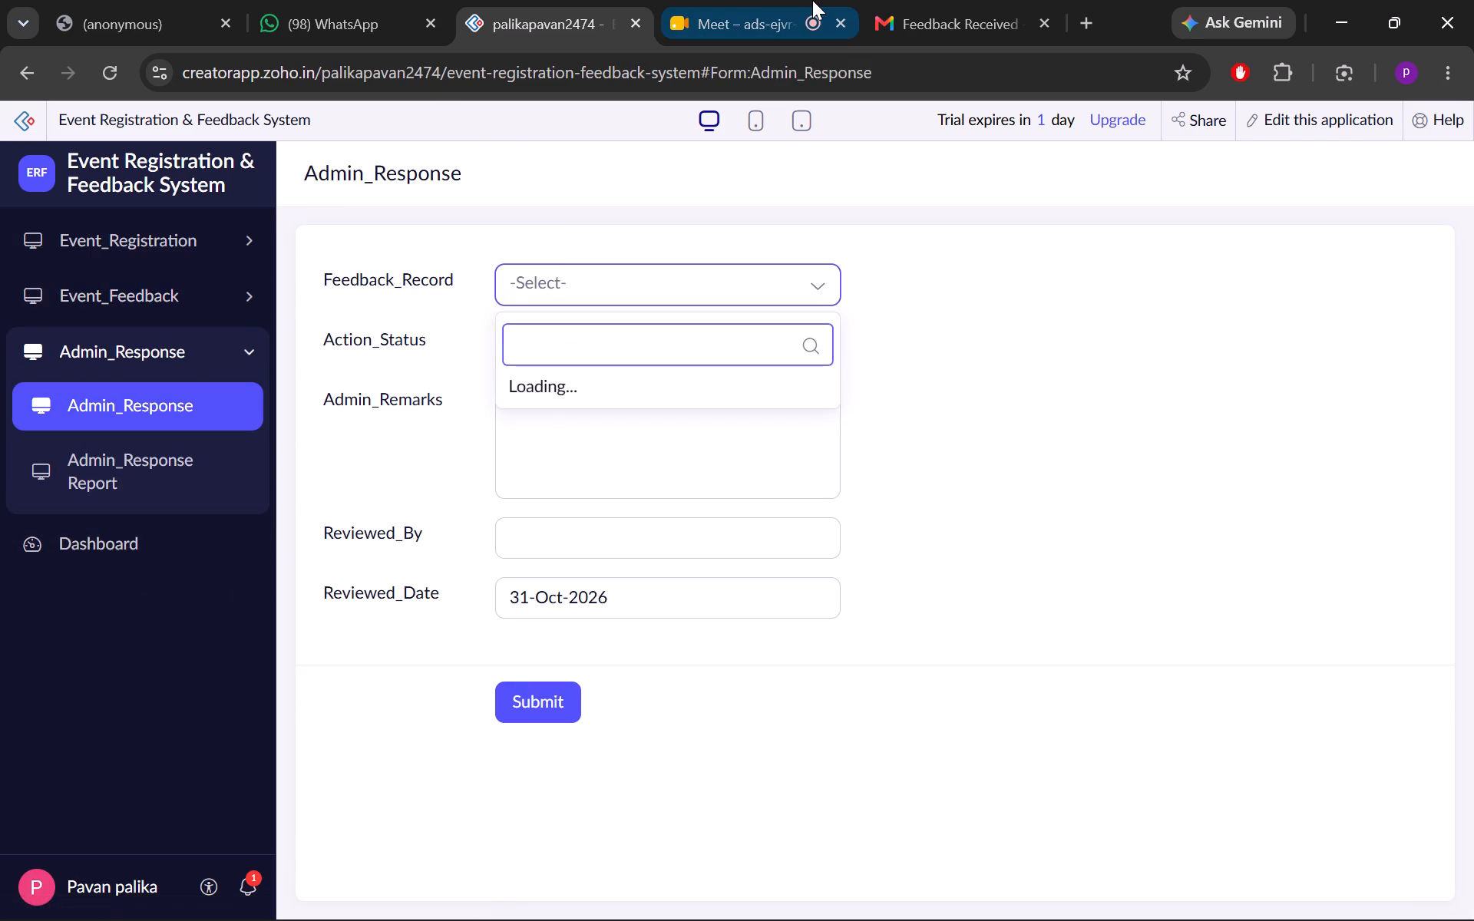
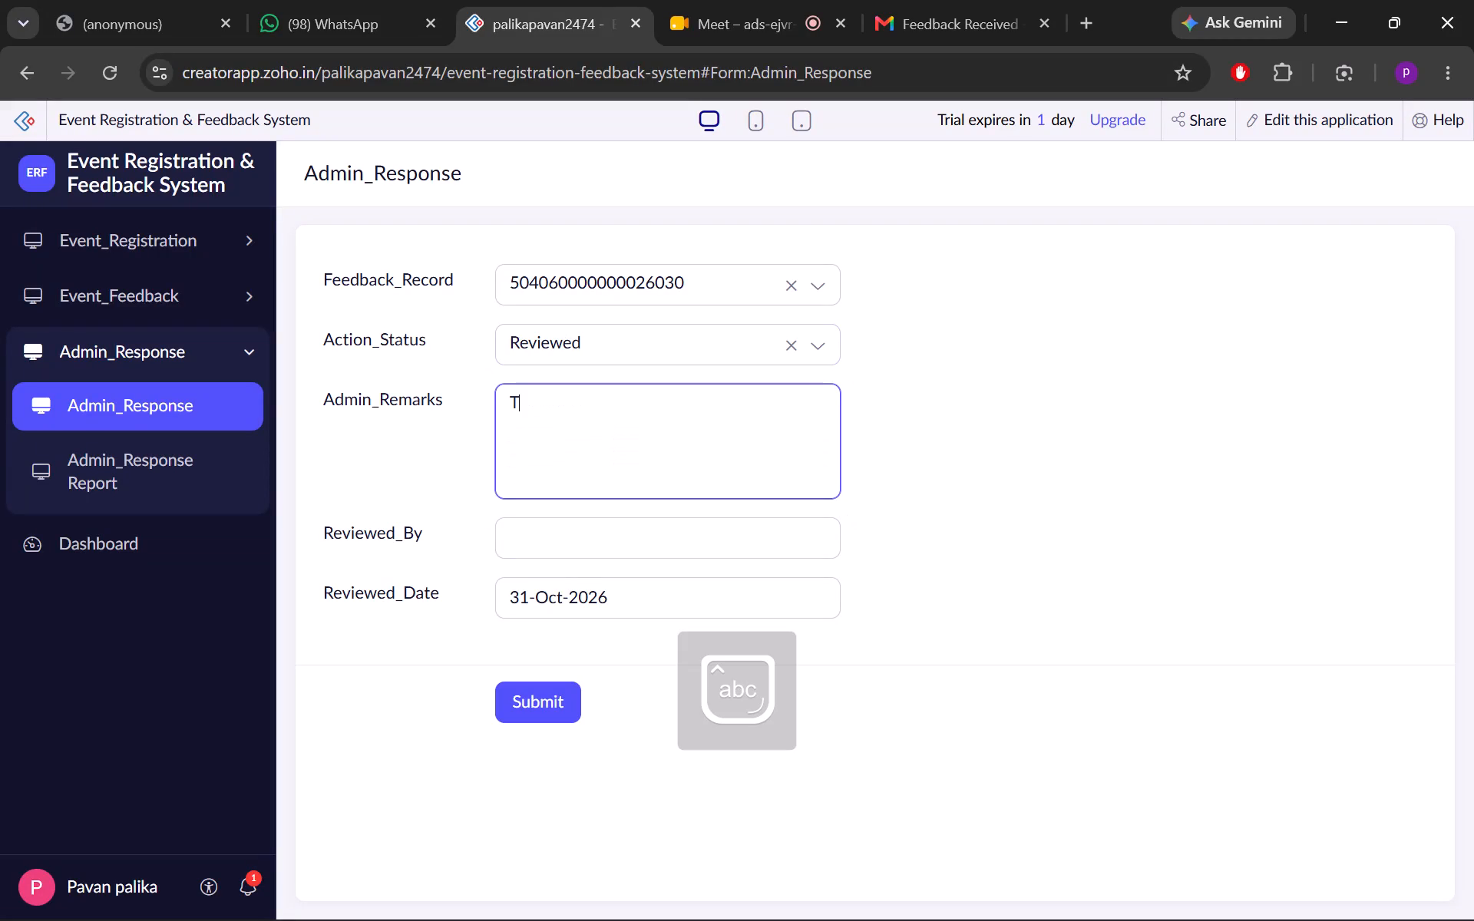
Complete the Reviewed admin response with remarks "Thanks" and Reviewed_By "Team", and submit it.
type("hanks")
left_click(558, 570)
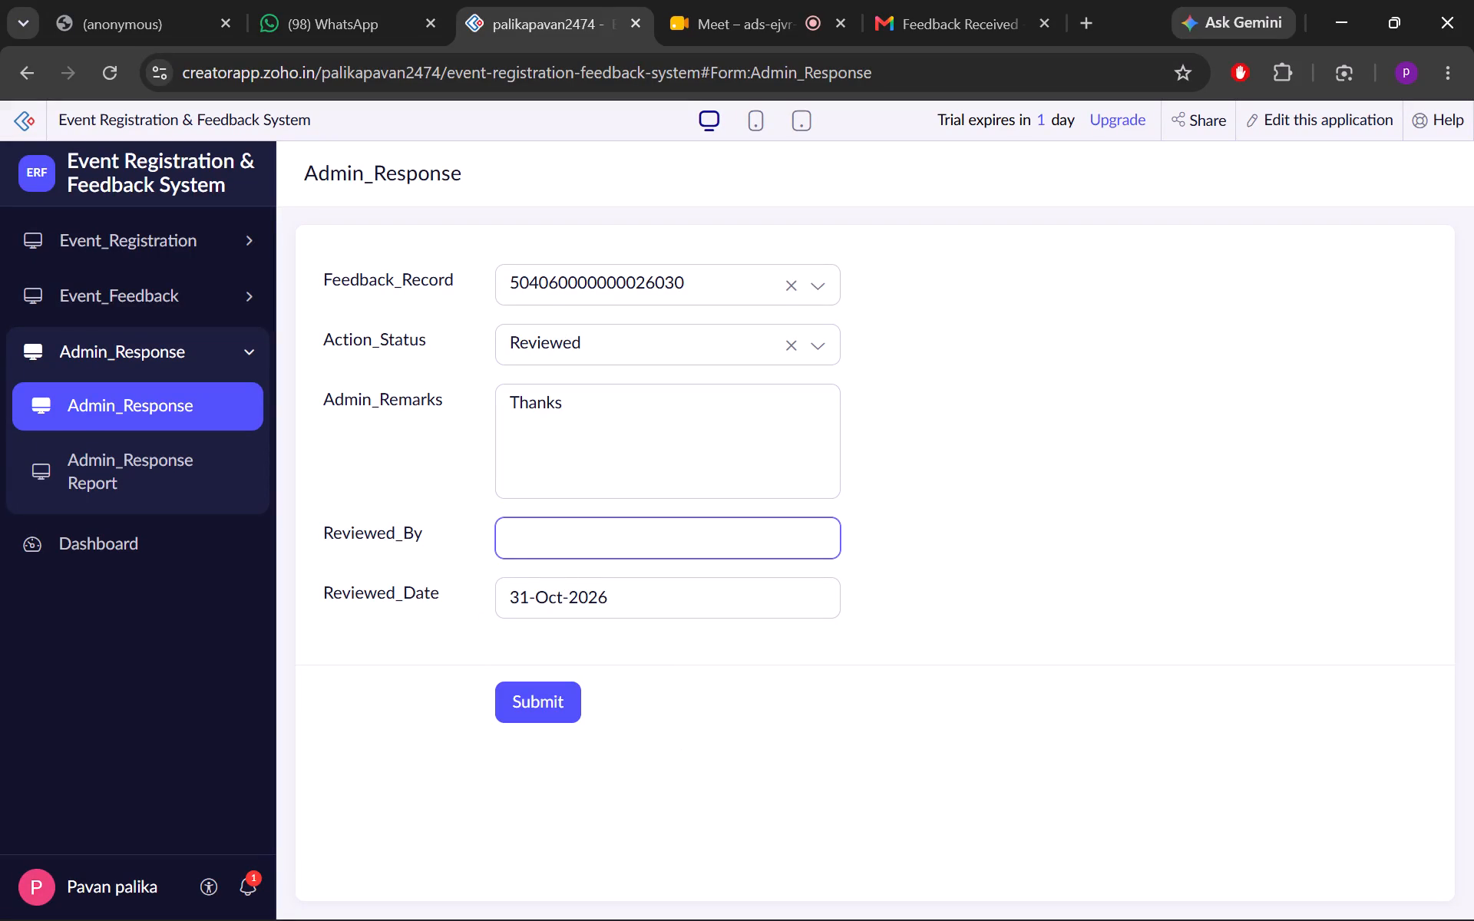
left_click(597, 550)
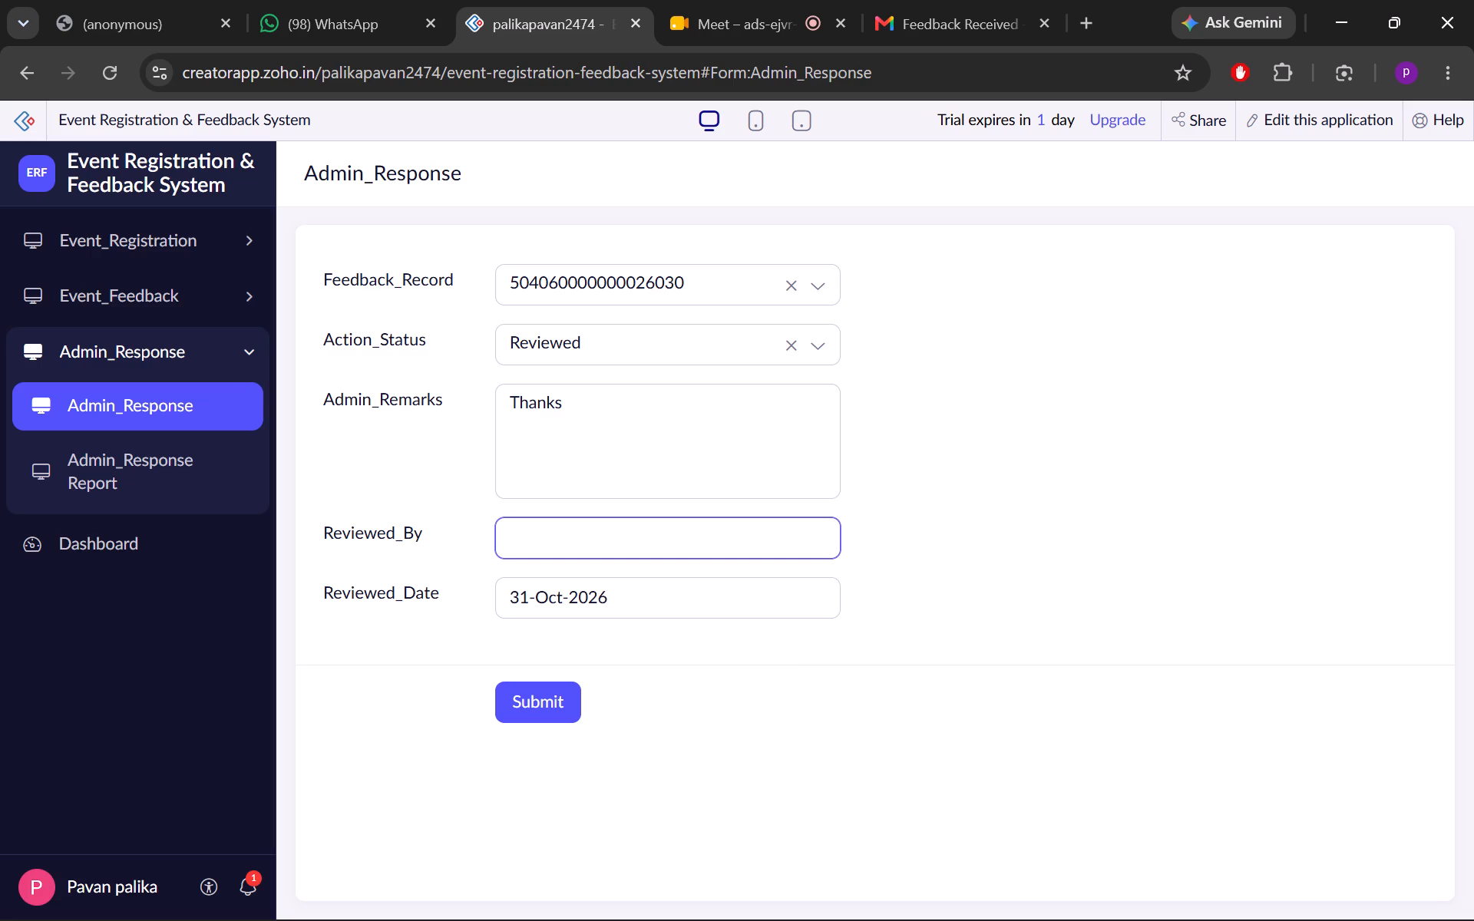
type("Team")
left_click_drag(540, 735, 579, 684)
left_click(579, 684)
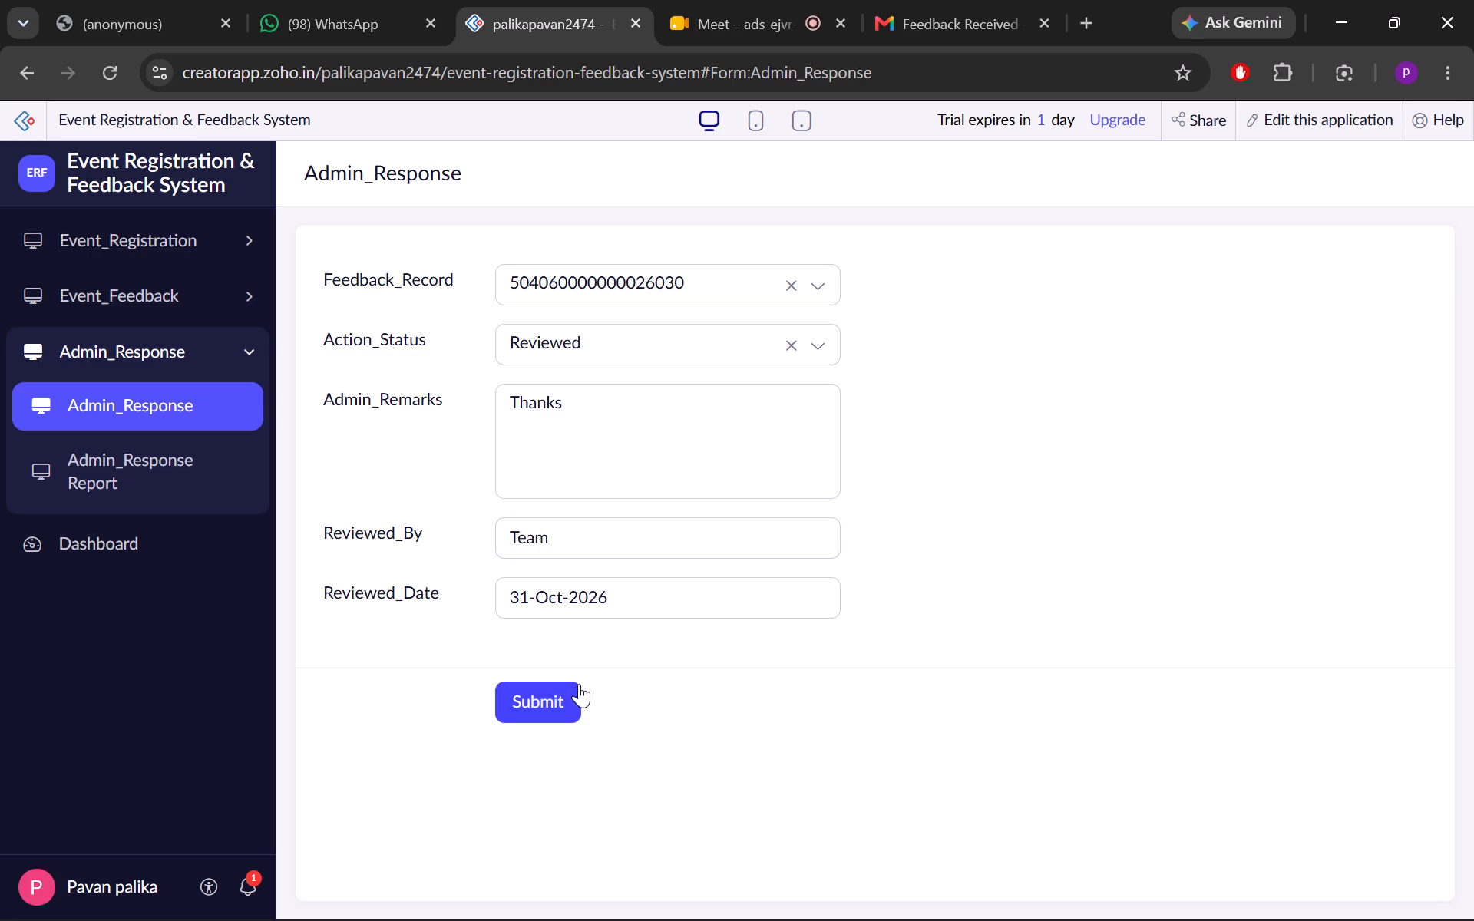
left_click(679, 276)
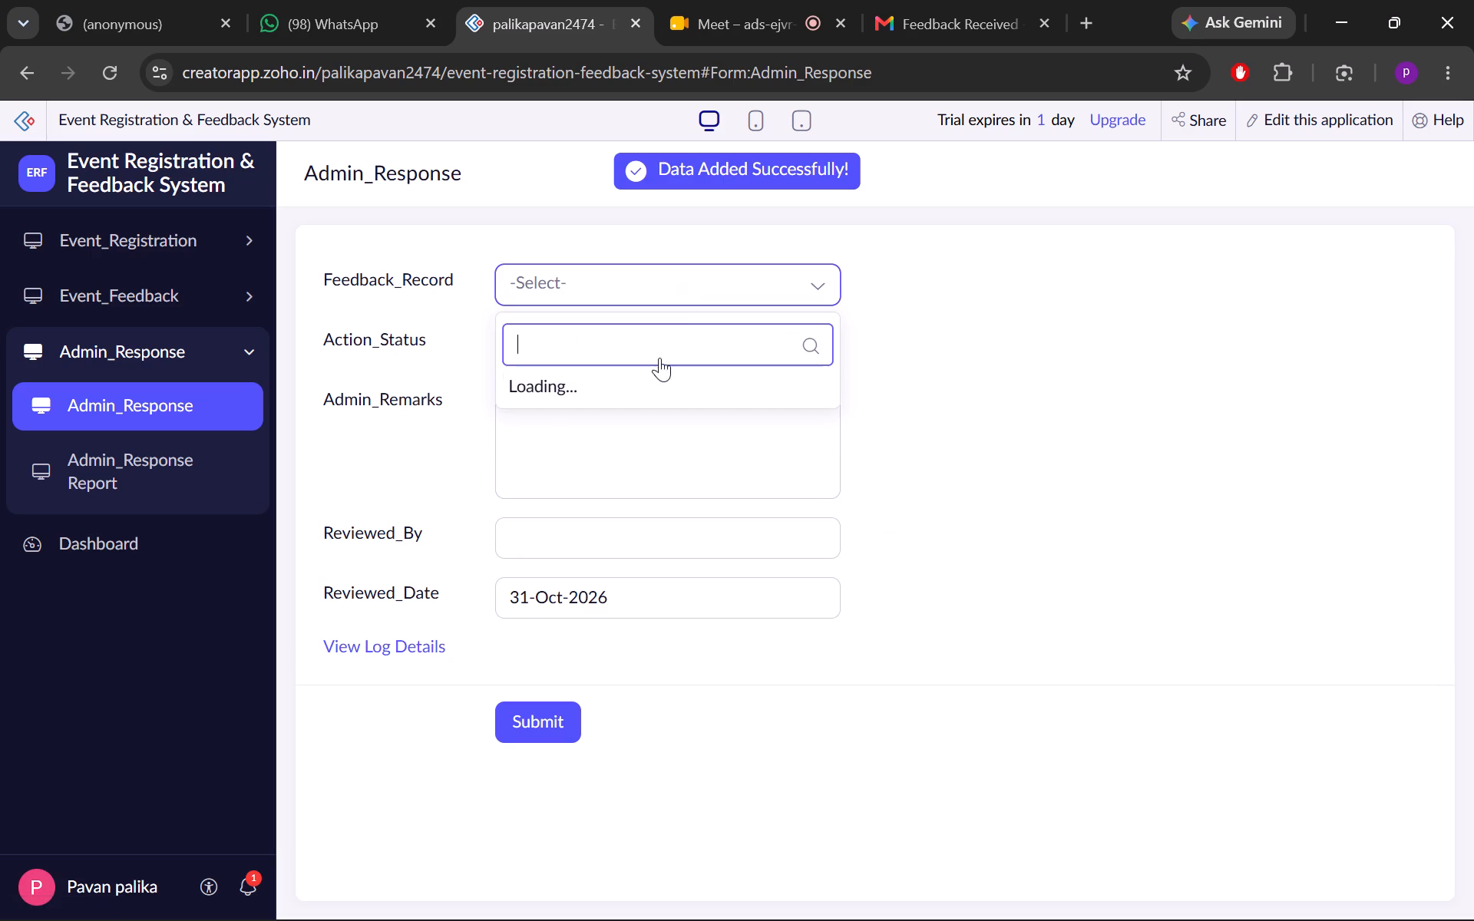
left_click(649, 378)
left_click(672, 352)
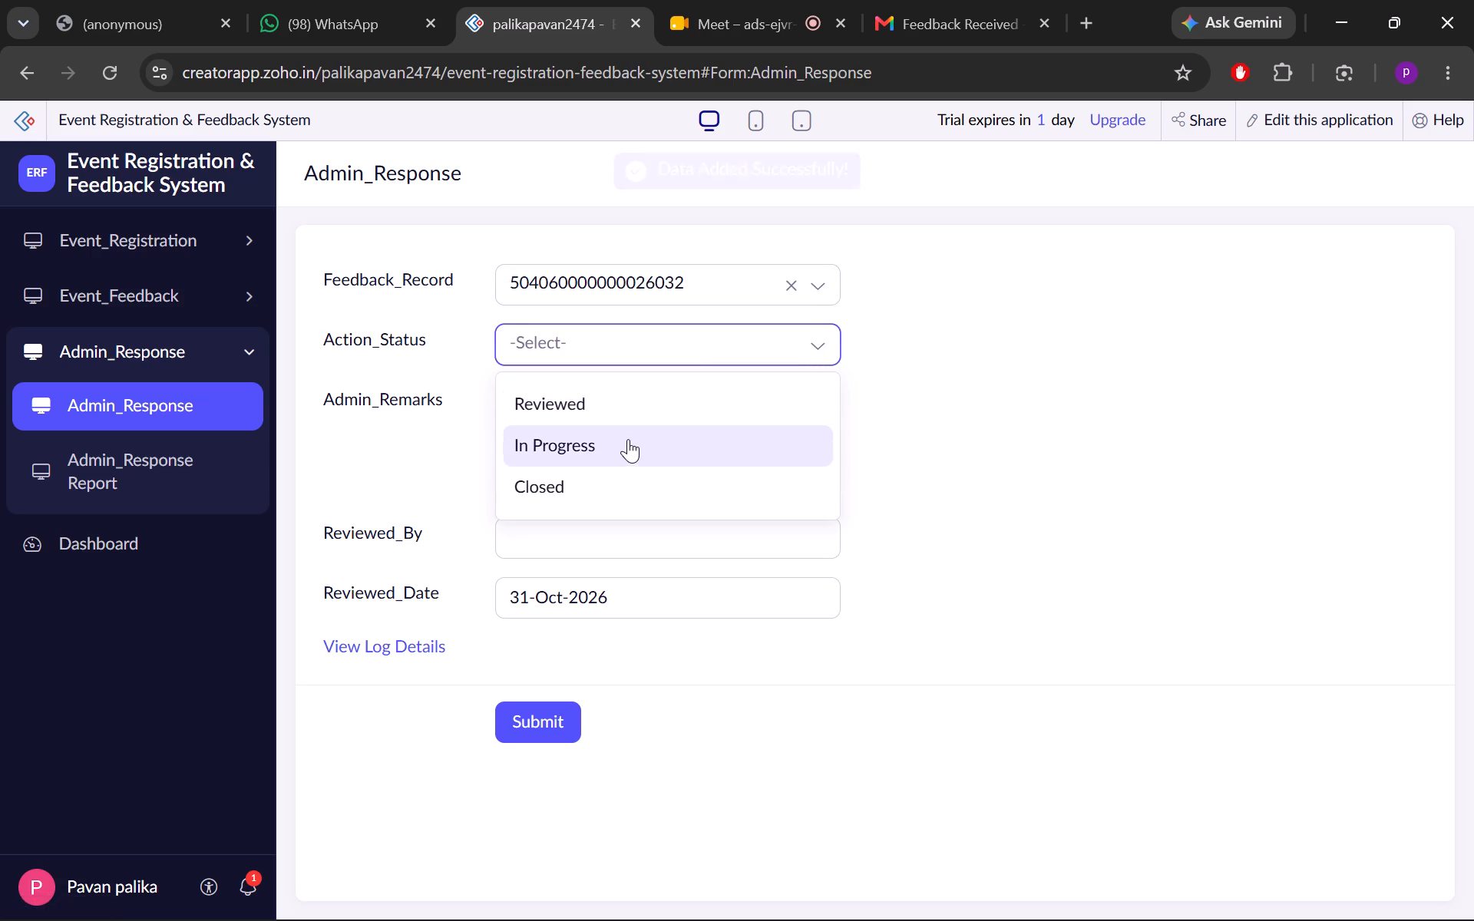
left_click(630, 443)
left_click(630, 443)
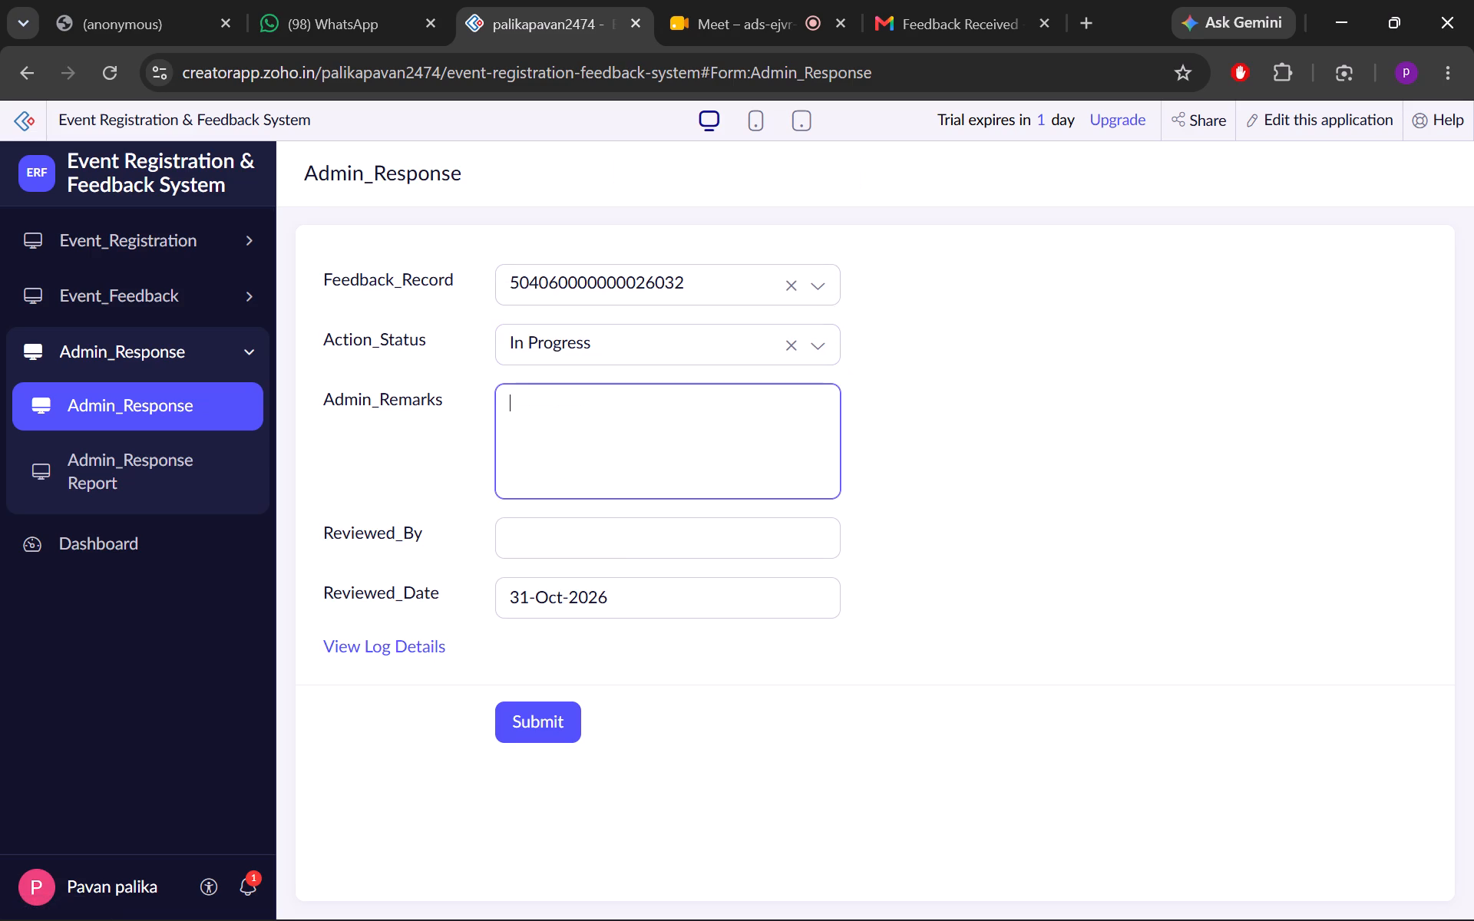
type("will reb")
key("BackSpace")
type("vir")
key("BackSpace")
type("ew soon")
key("Tab")
type("Team")
left_click(557, 732)
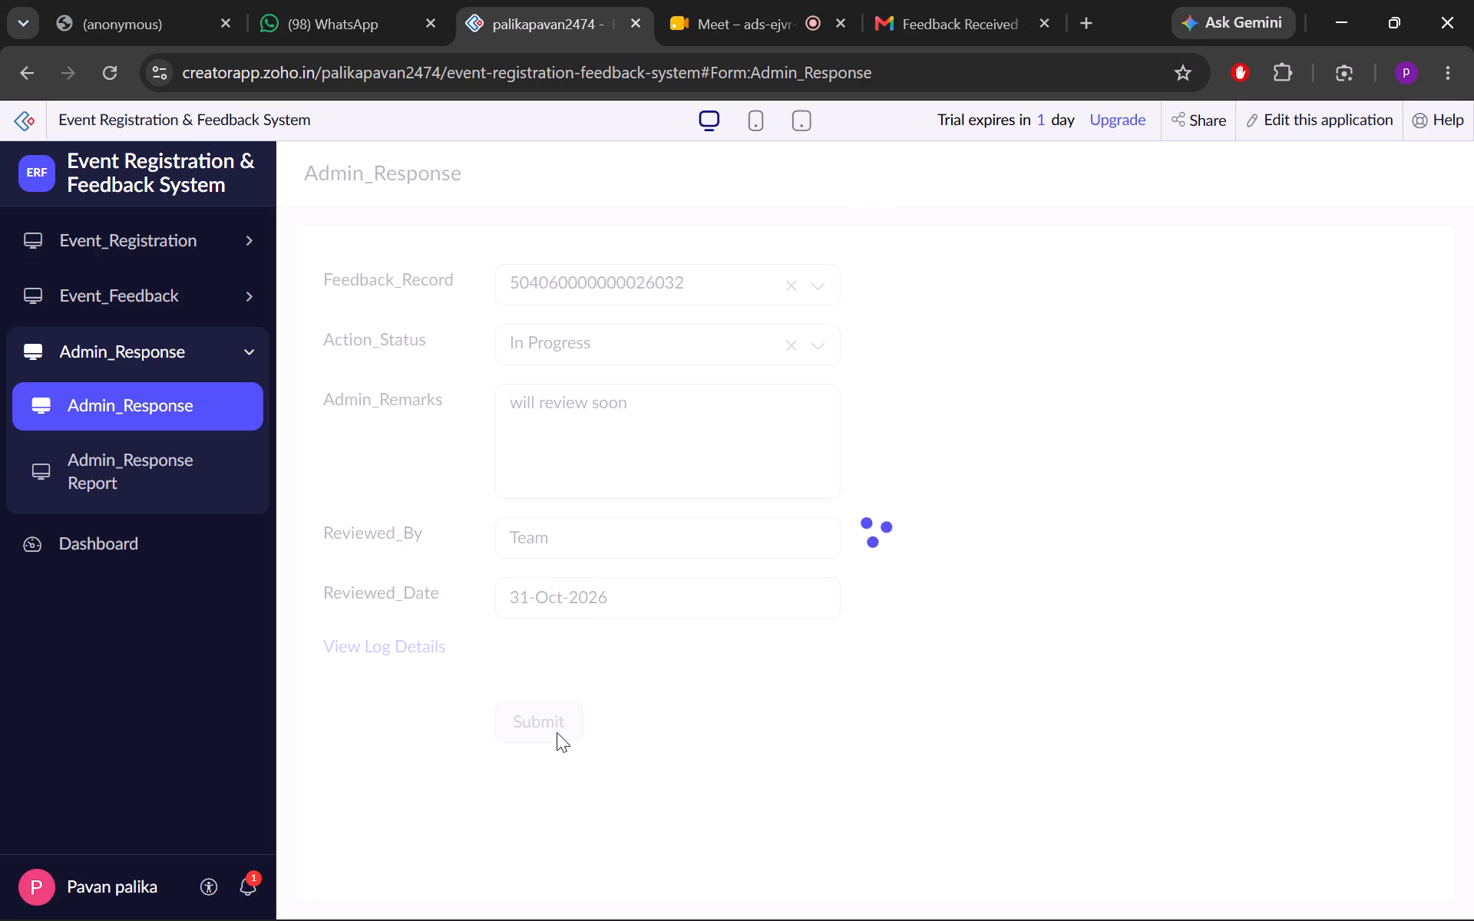
Open the Admin_Response Report to check the submitted responses.
left_click(224, 431)
left_click(193, 459)
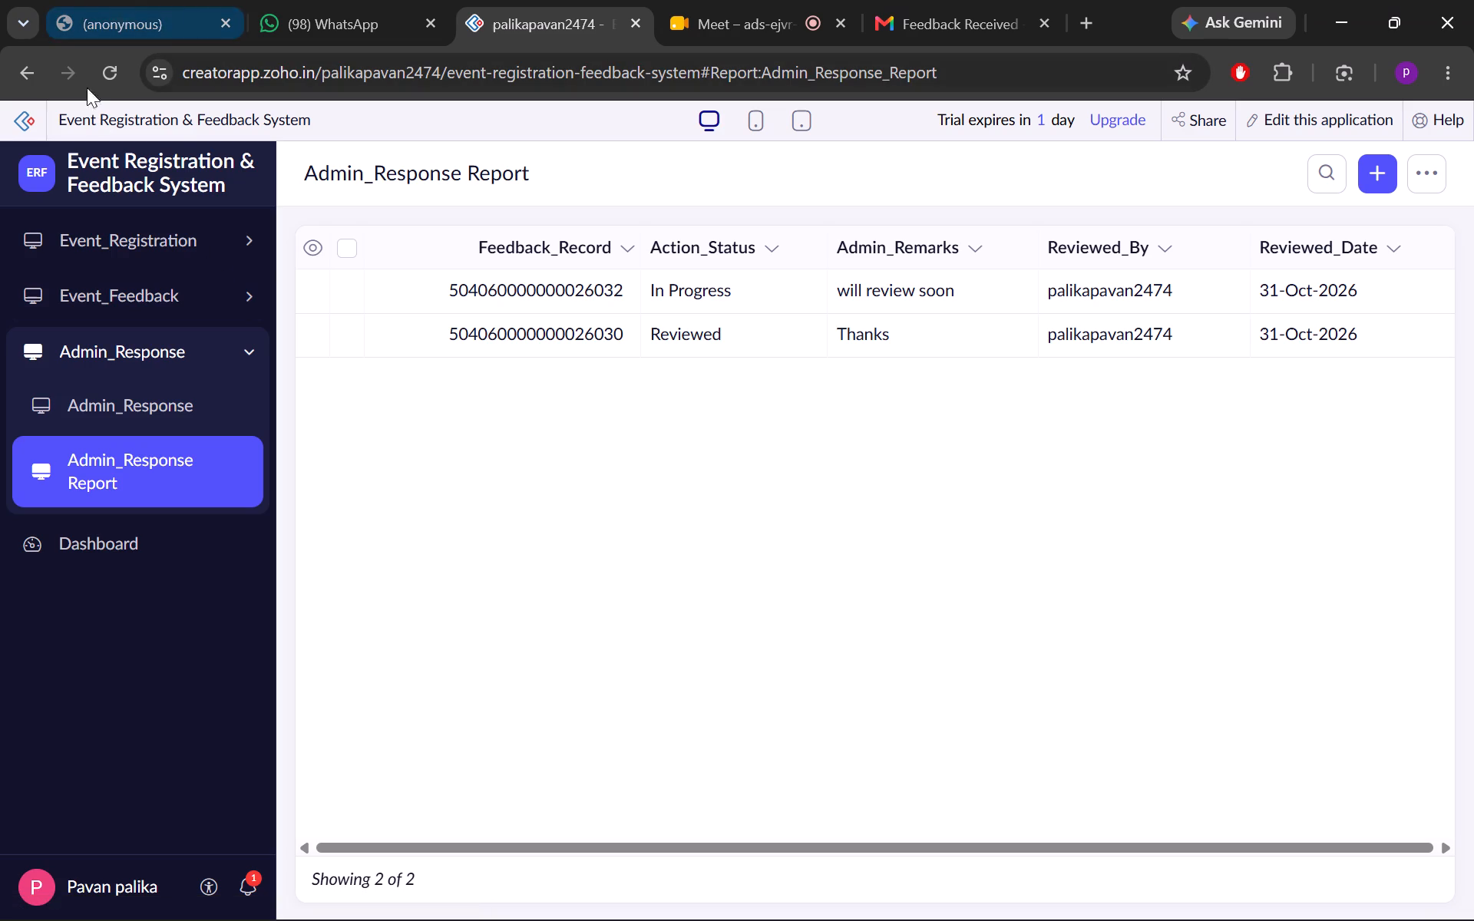
Open the application for editing and bring up the main navigation with the Develop, Deploy and Manage sections.
left_click(1330, 113)
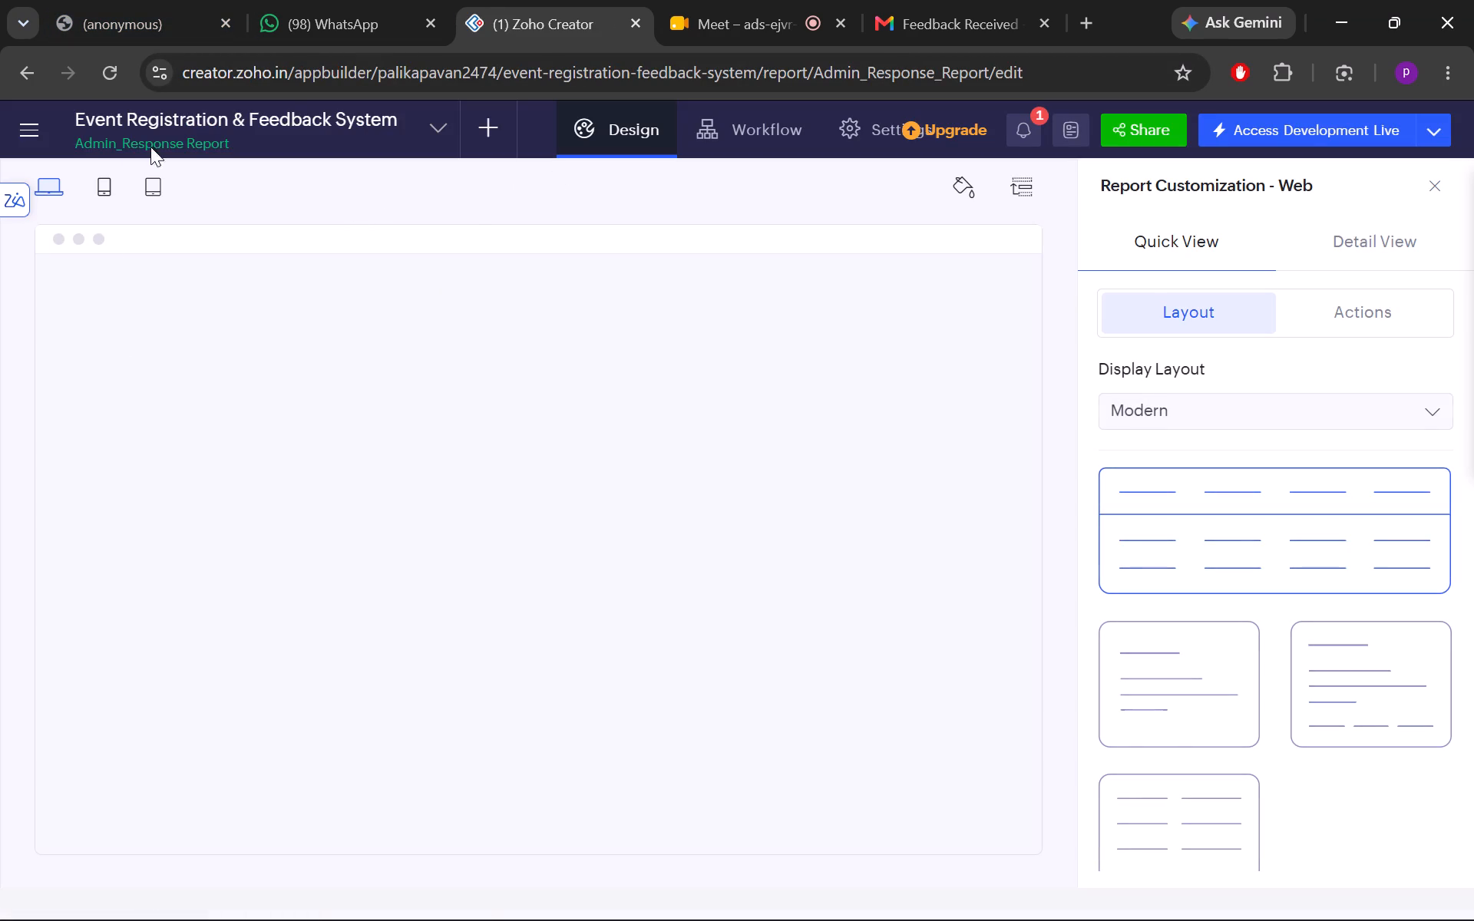
left_click(34, 130)
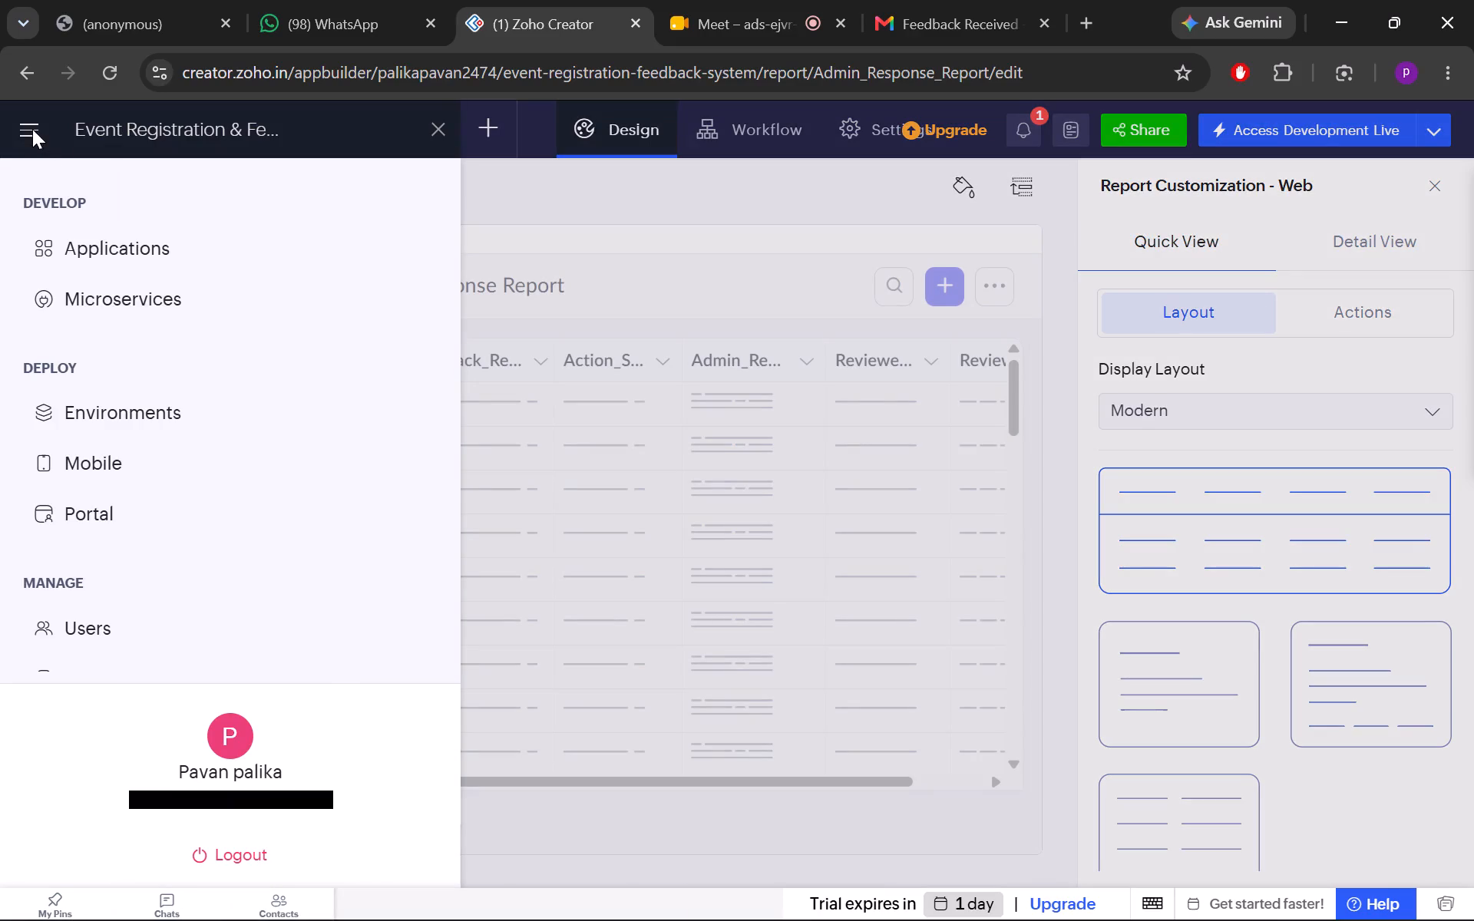
left_click(32, 129)
left_click(257, 386)
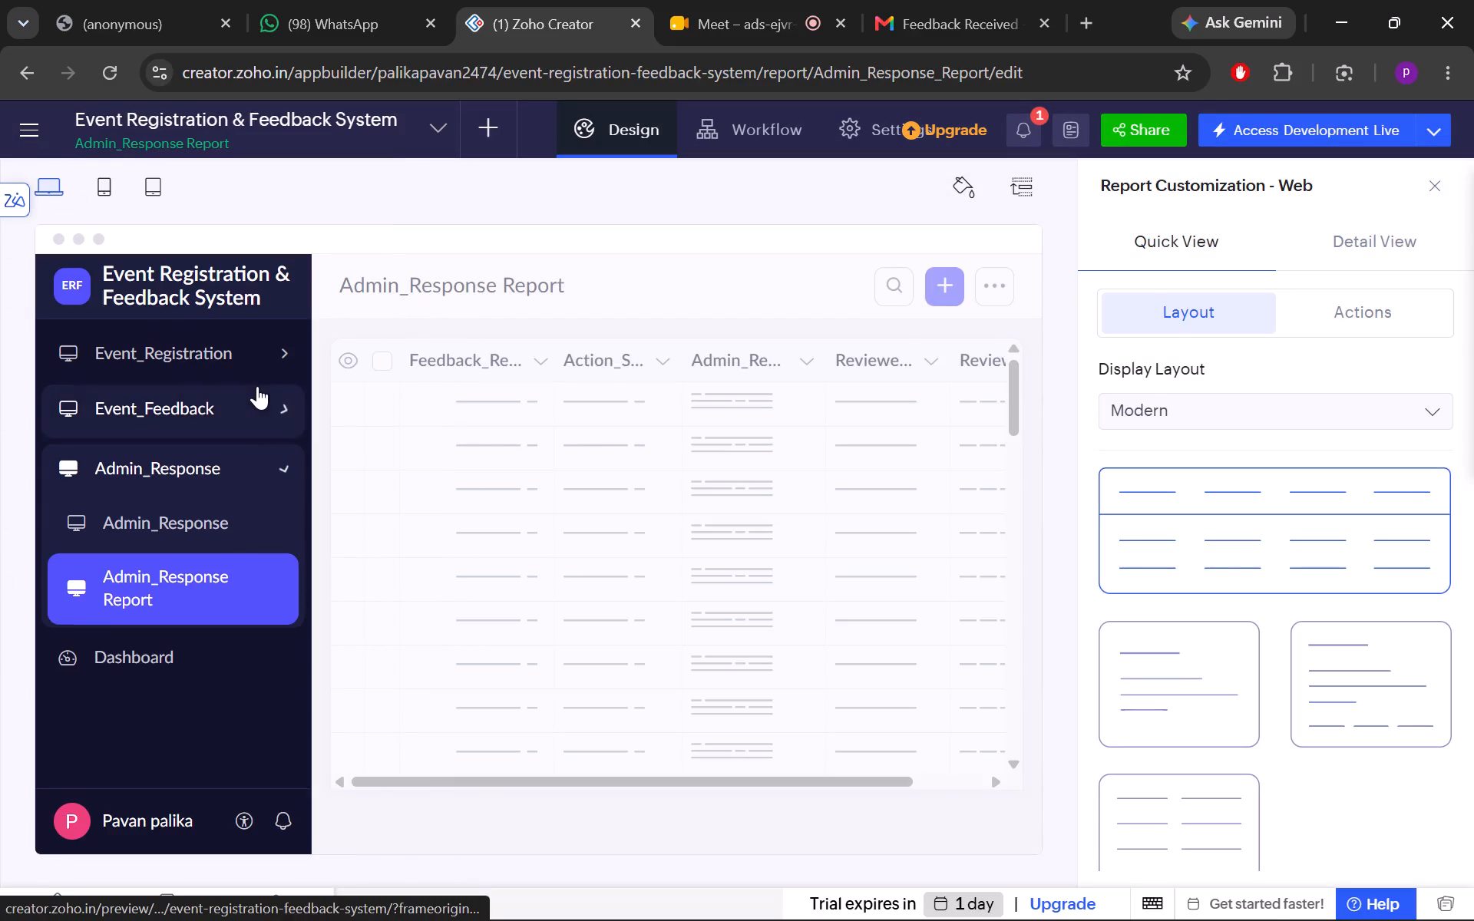
Open the report properties of the pending feedbacks report under Event_Feedback.
left_click(213, 461)
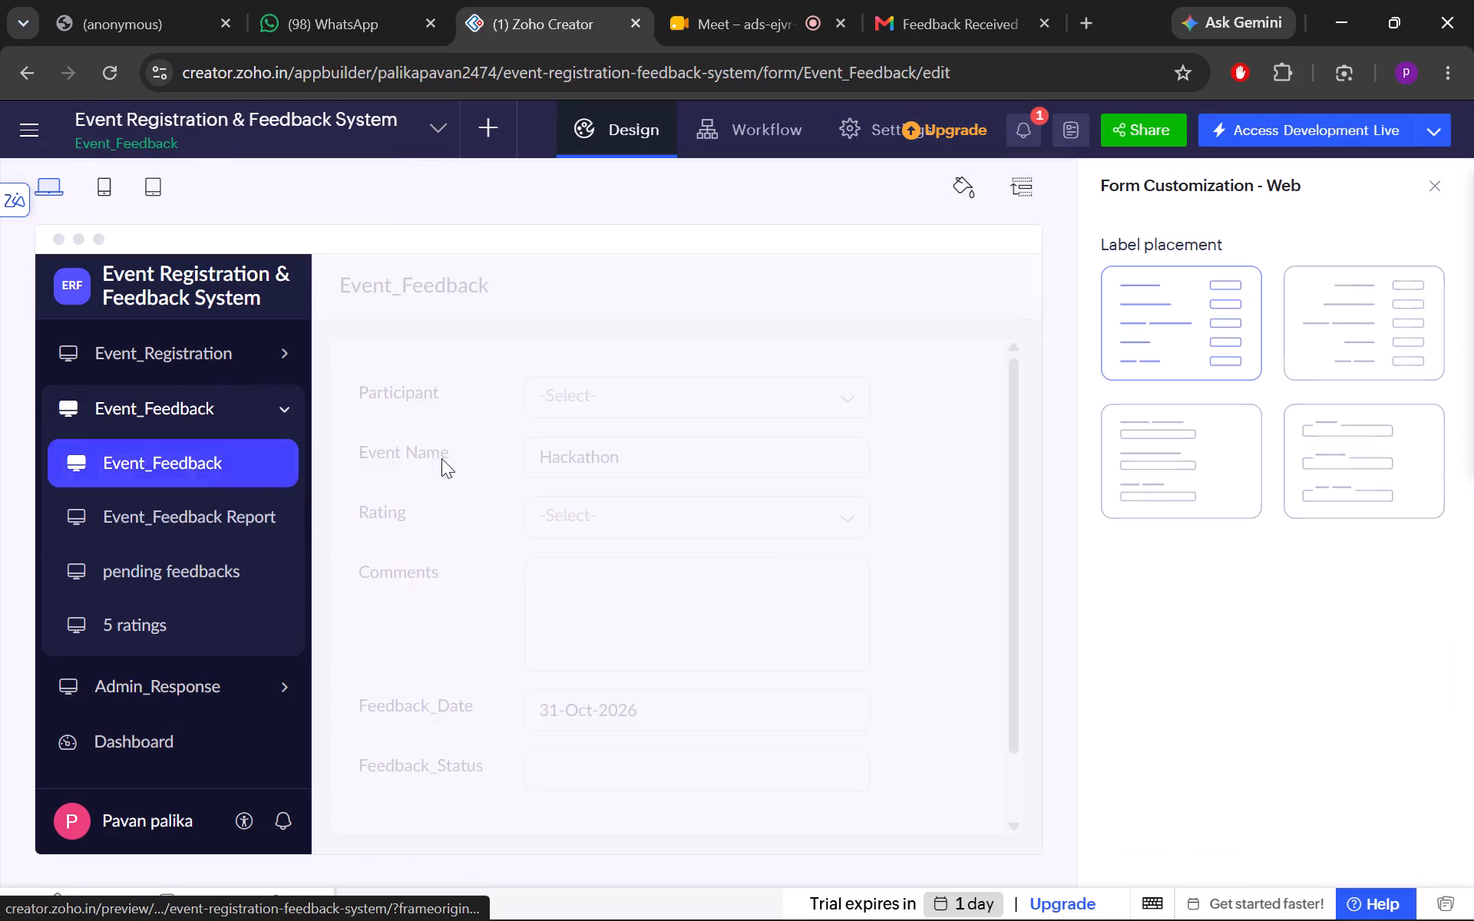
left_click(252, 585)
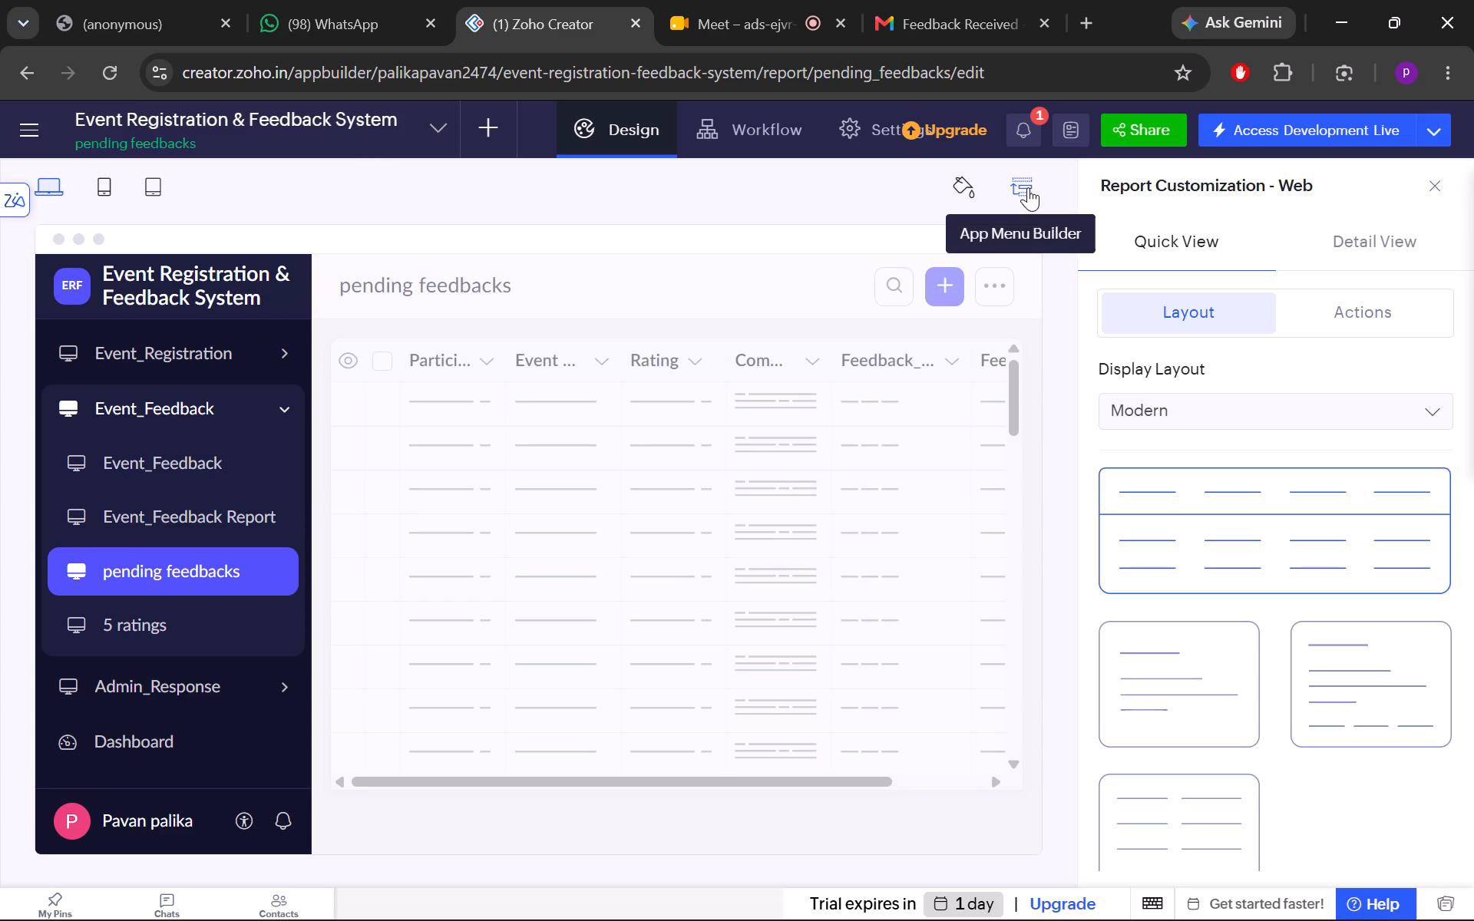
right_click(108, 579)
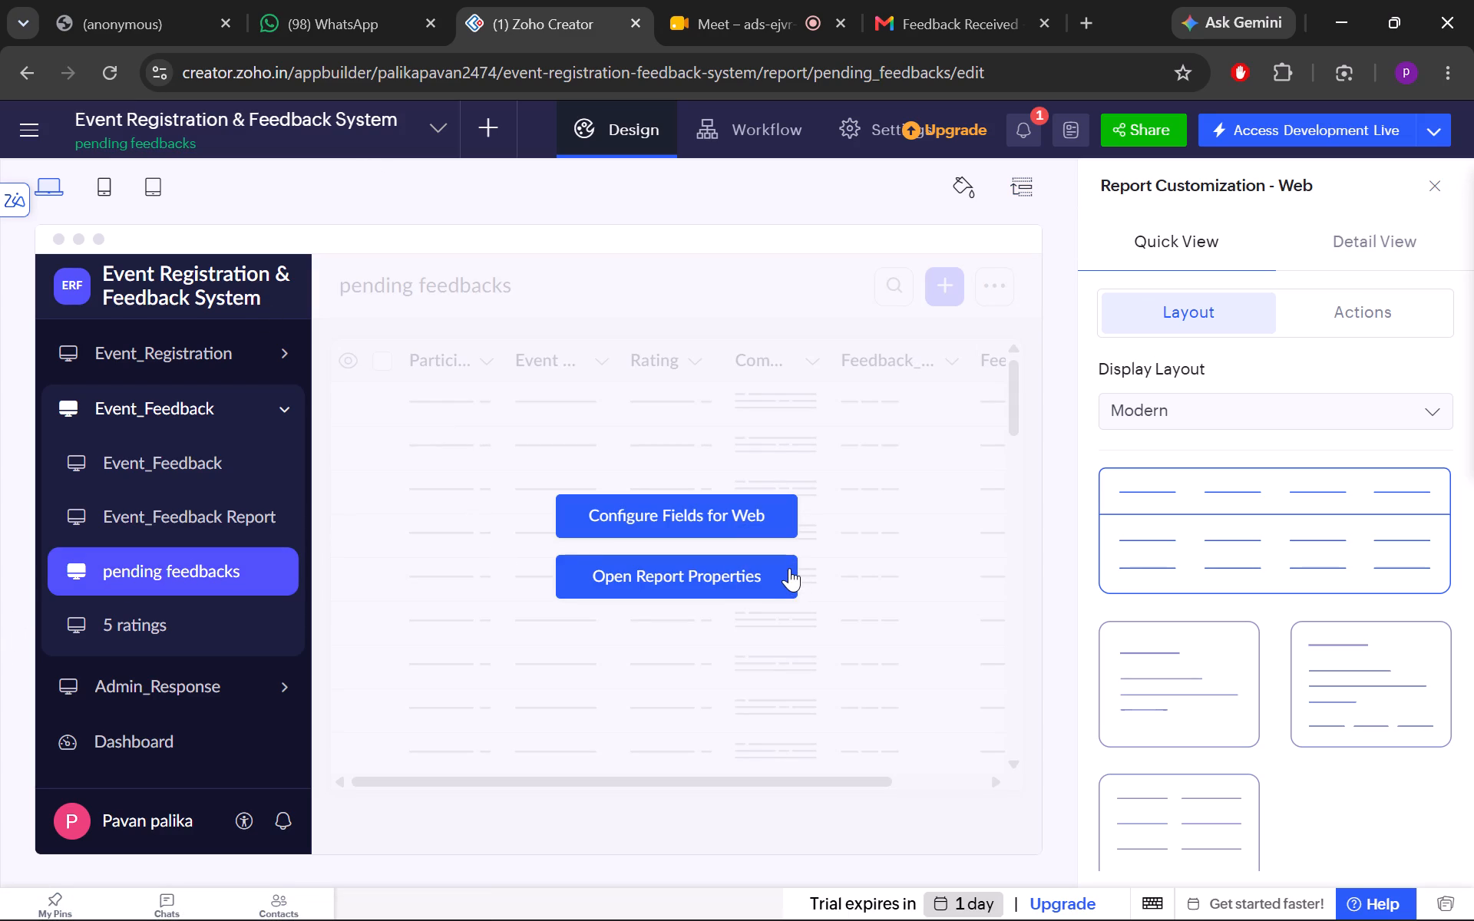
left_click(725, 592)
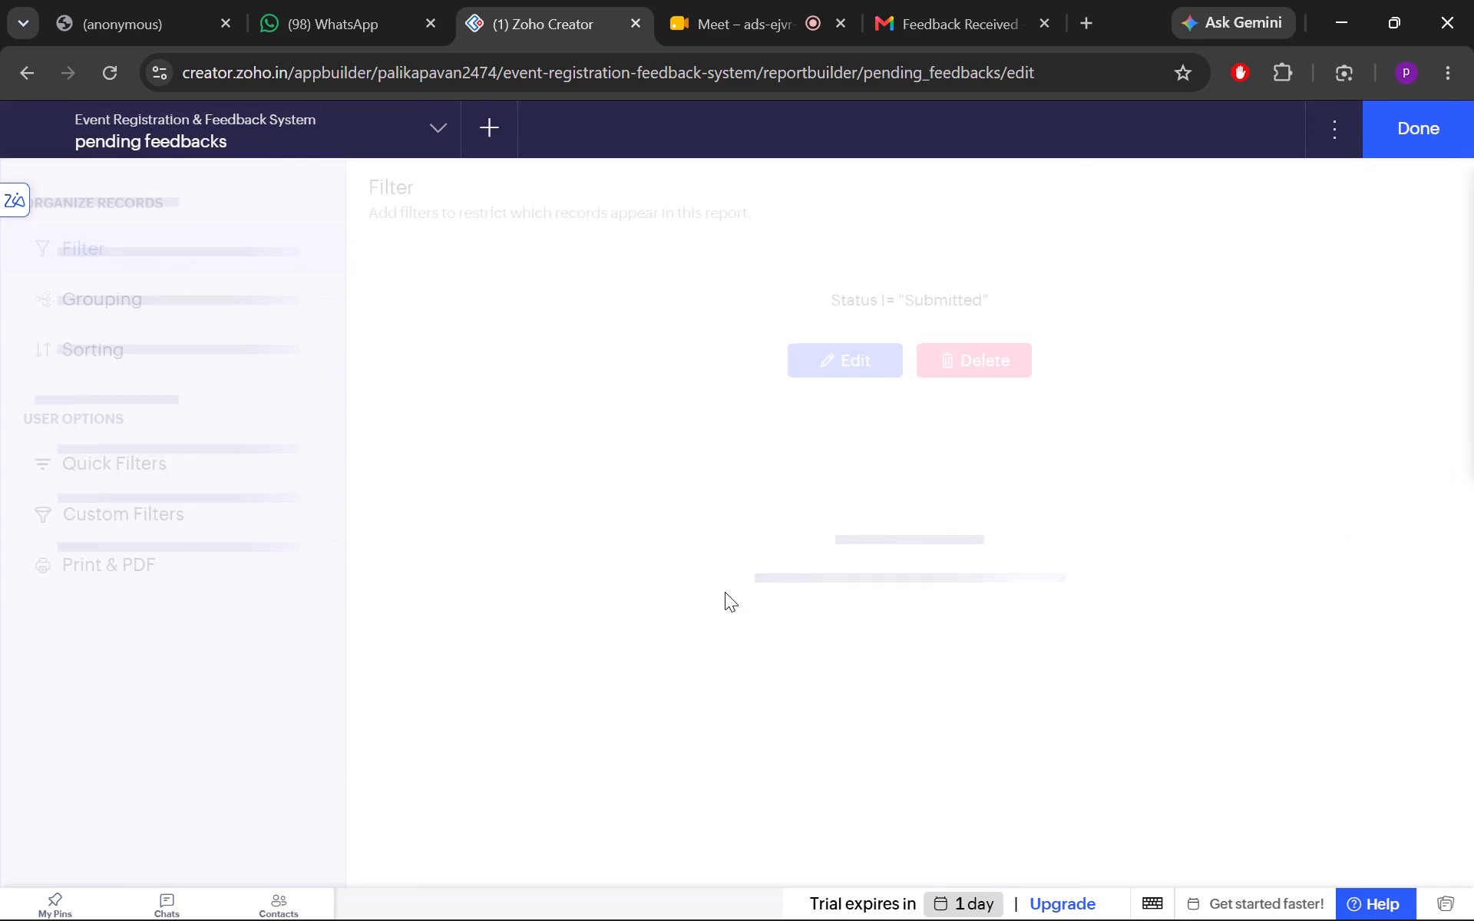
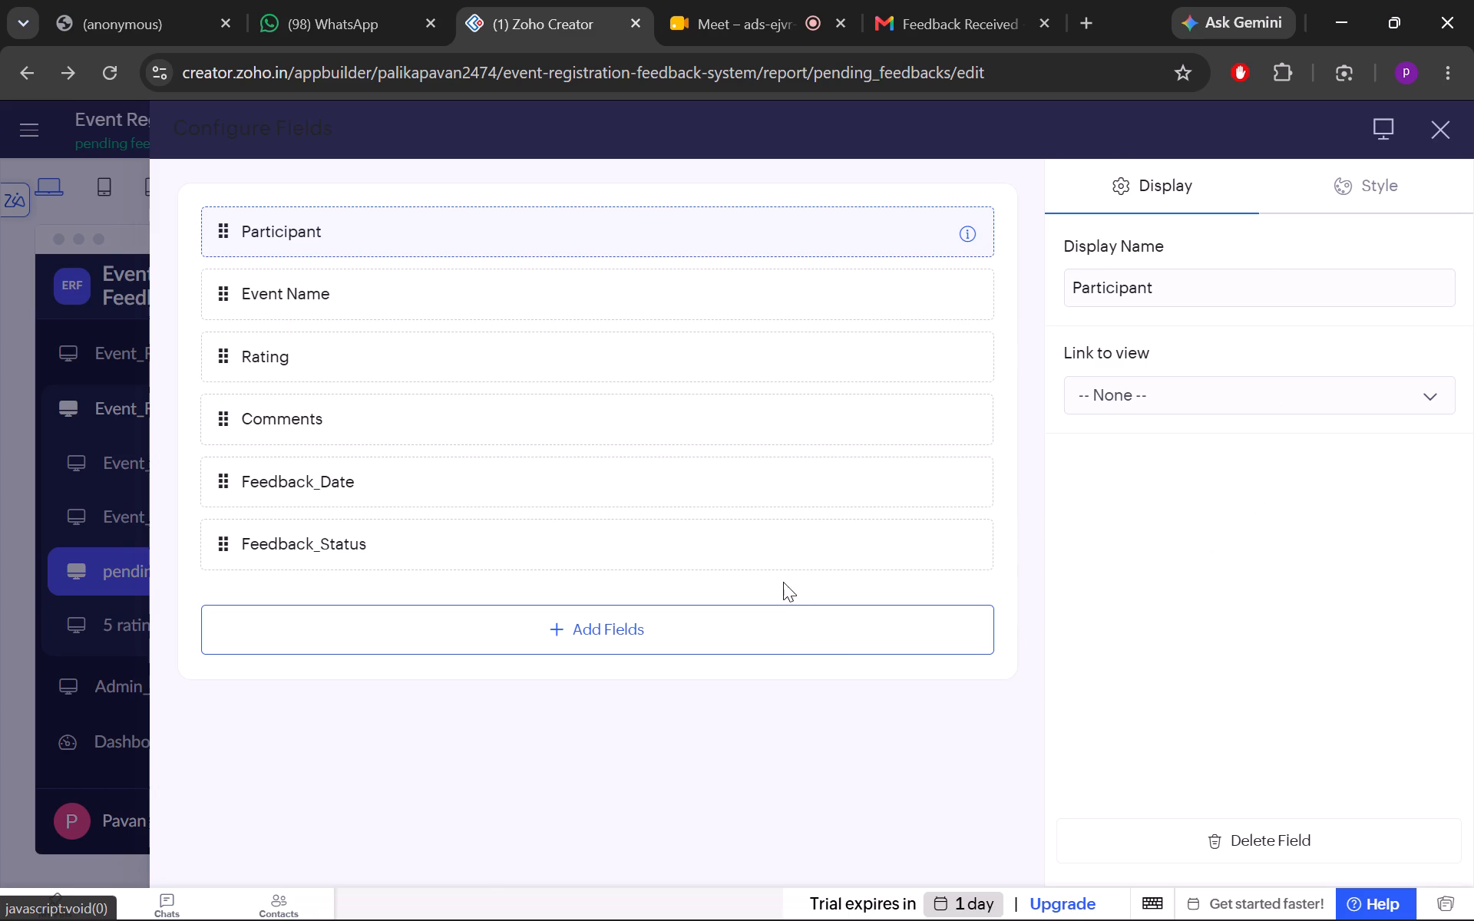
Examine the Participant field's style and conditional formatting settings in the pending feedbacks report.
left_click(1373, 180)
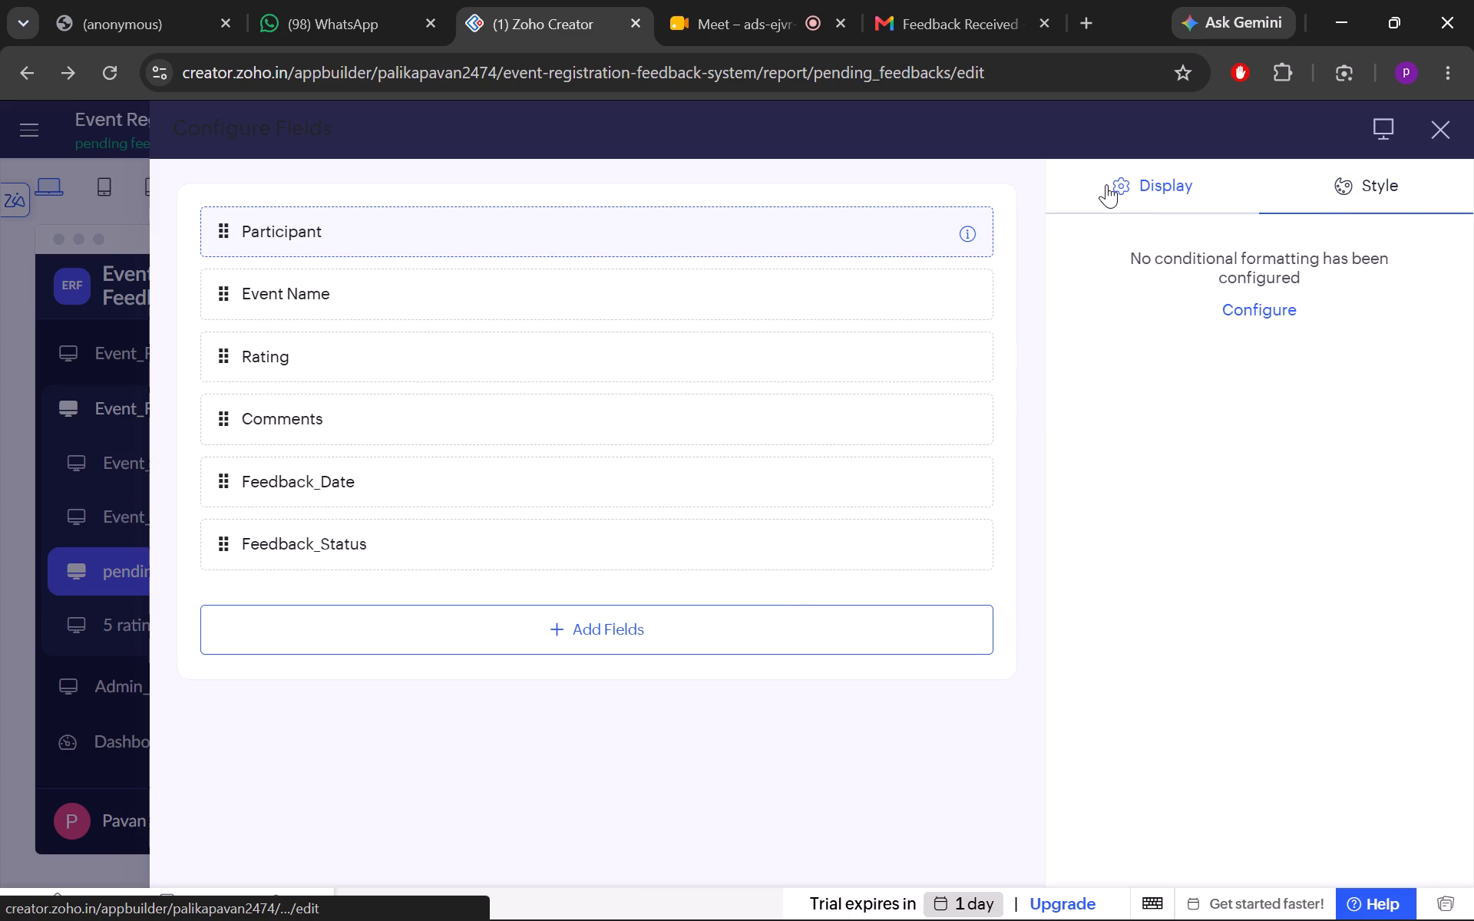
Review the Participant field's display settings in the pending feedbacks report, and close the field configuration.
left_click(1129, 190)
scroll(772, 574, "up", 1)
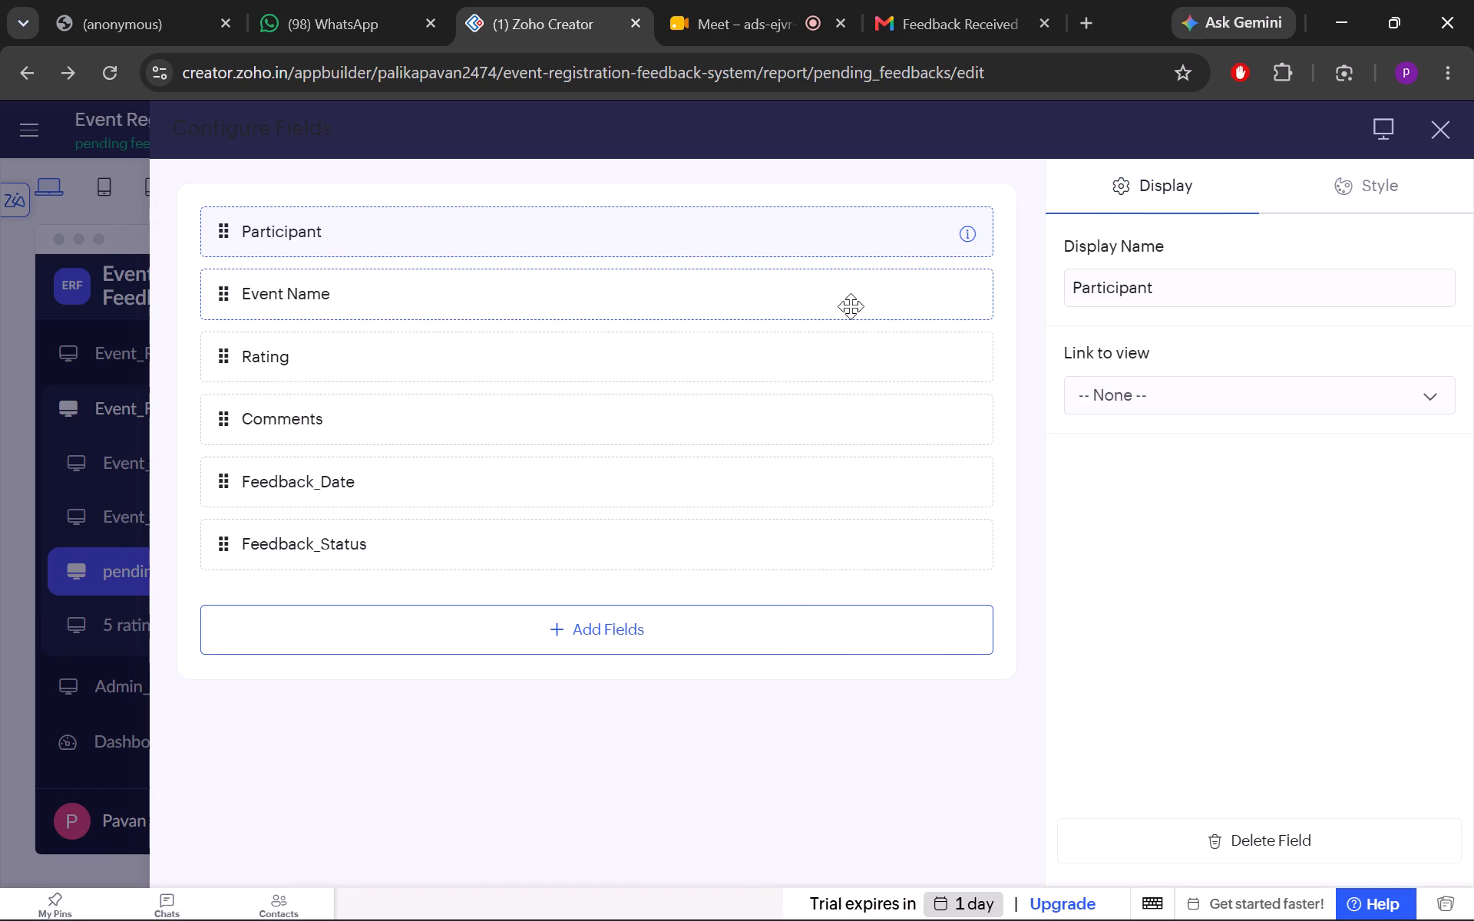
left_click(969, 228)
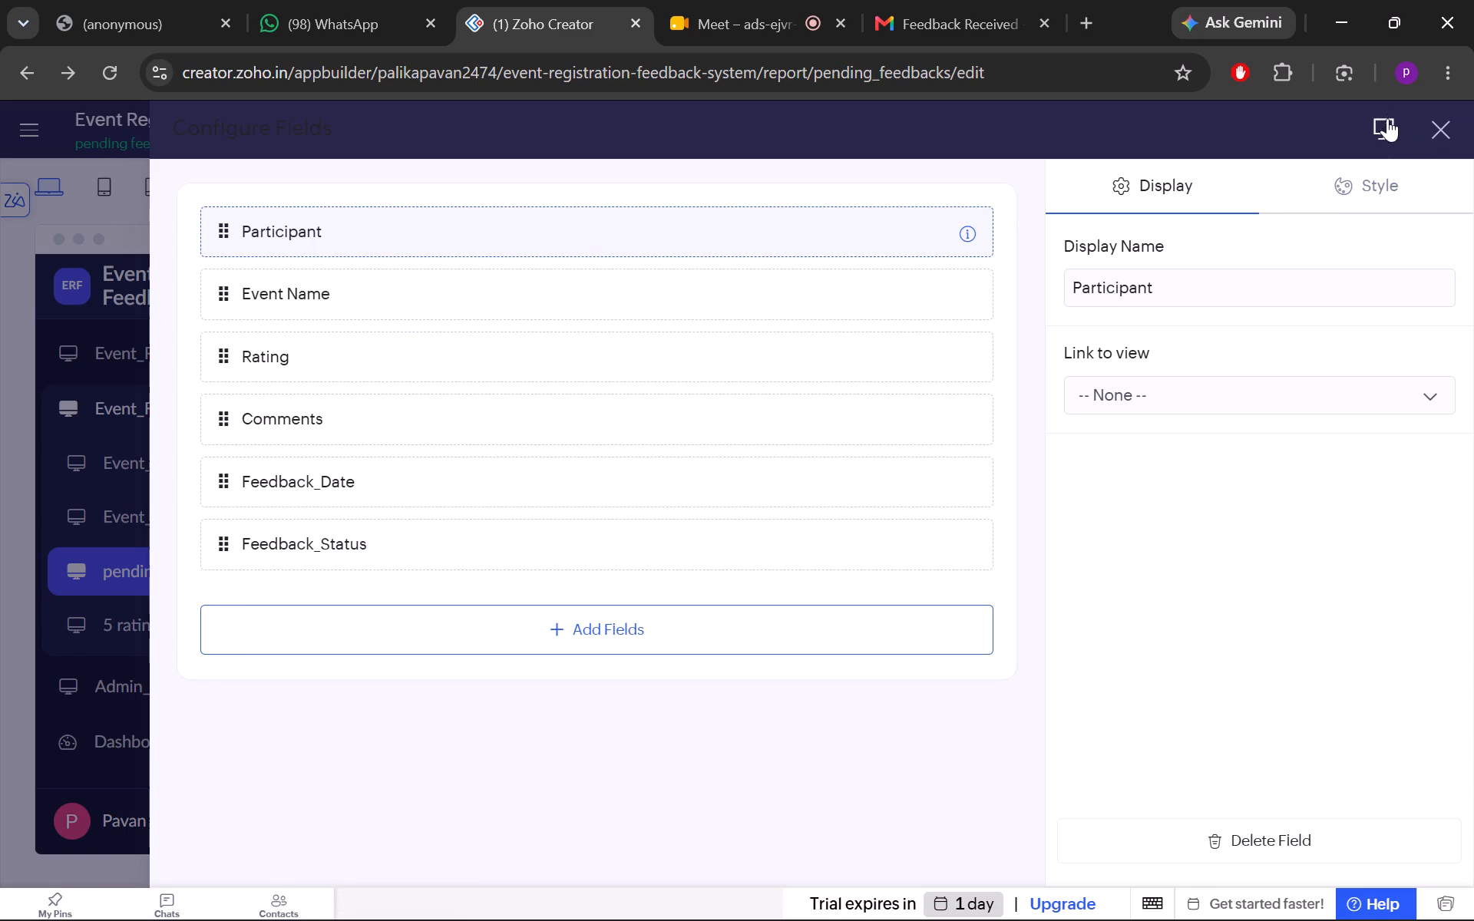
left_click(1450, 134)
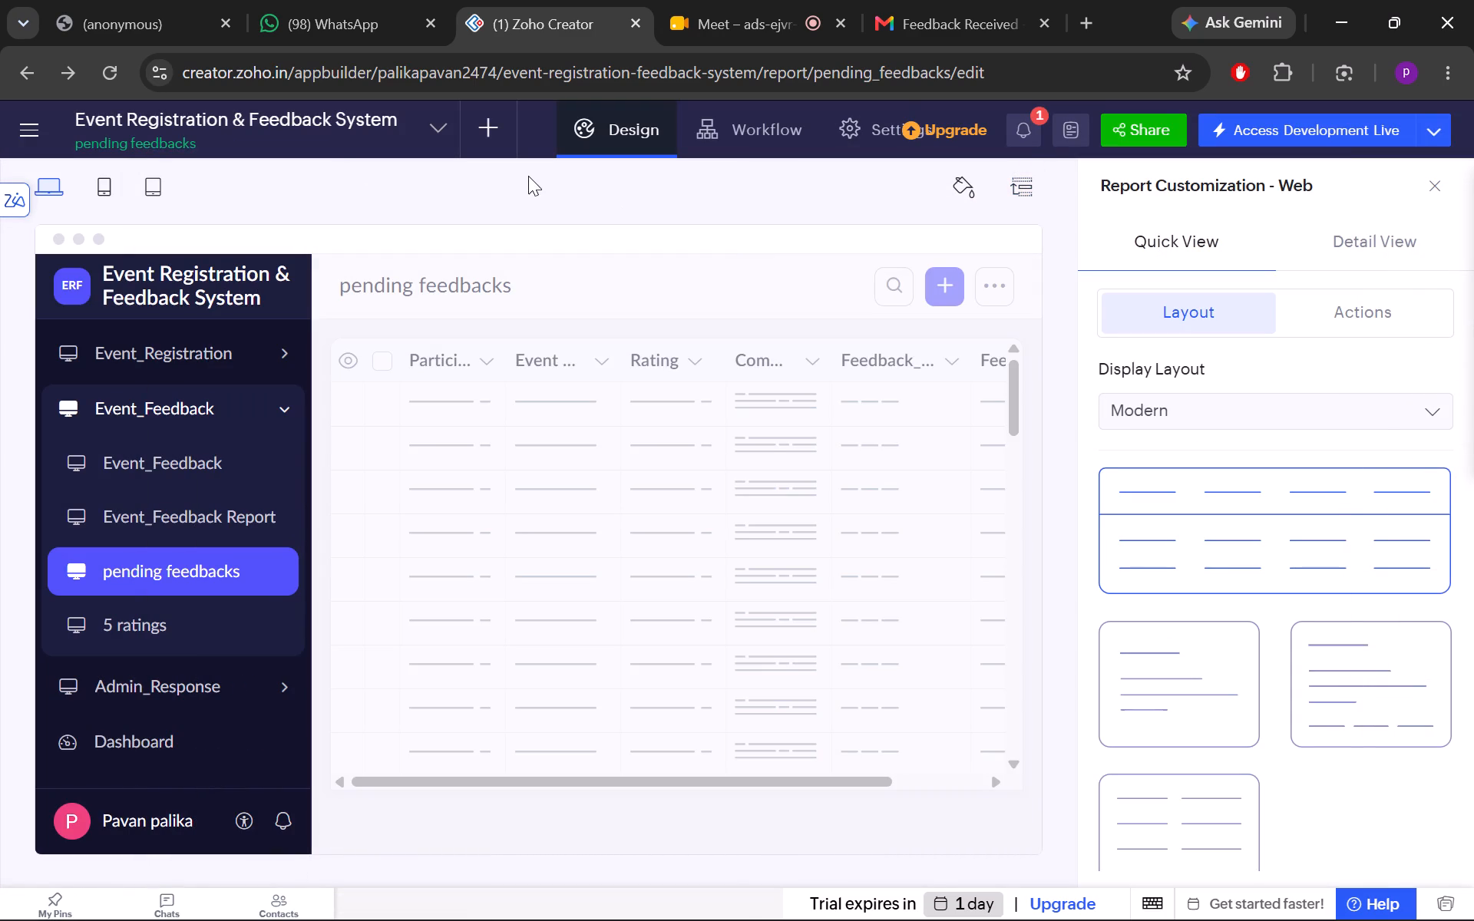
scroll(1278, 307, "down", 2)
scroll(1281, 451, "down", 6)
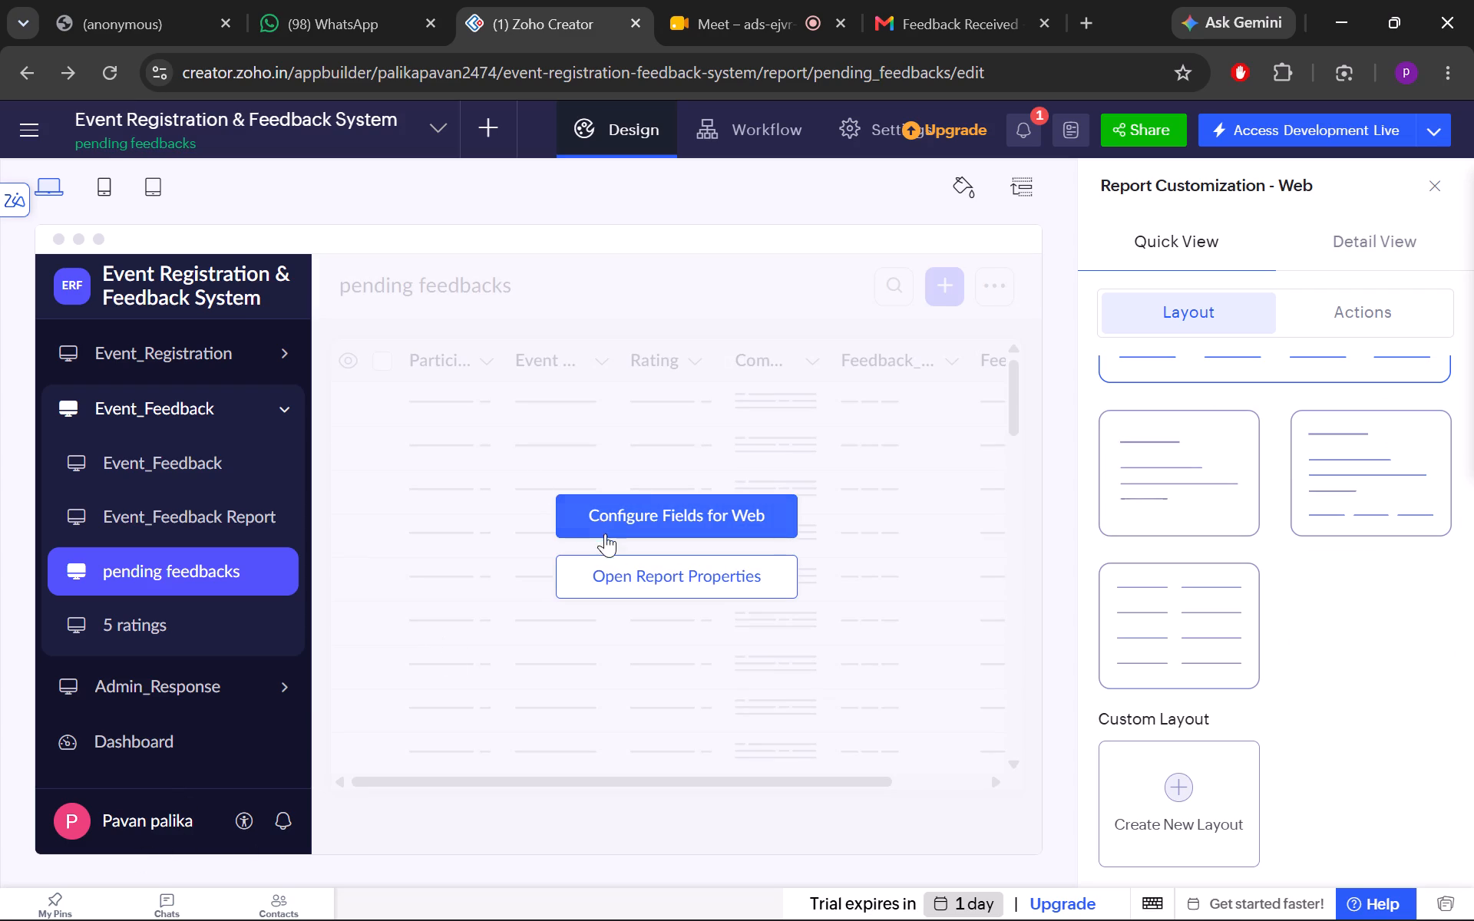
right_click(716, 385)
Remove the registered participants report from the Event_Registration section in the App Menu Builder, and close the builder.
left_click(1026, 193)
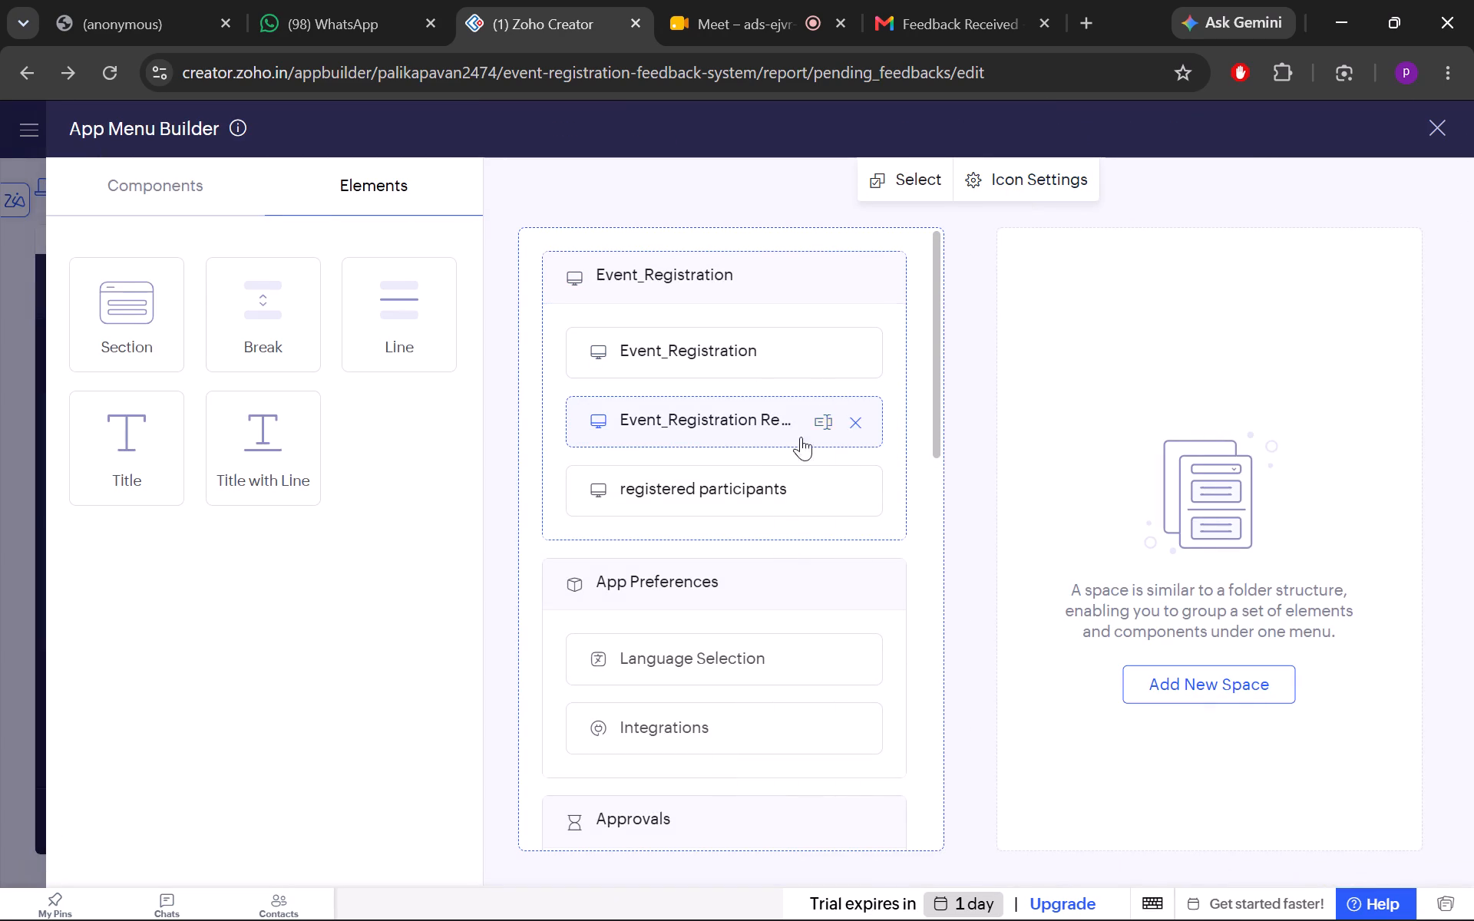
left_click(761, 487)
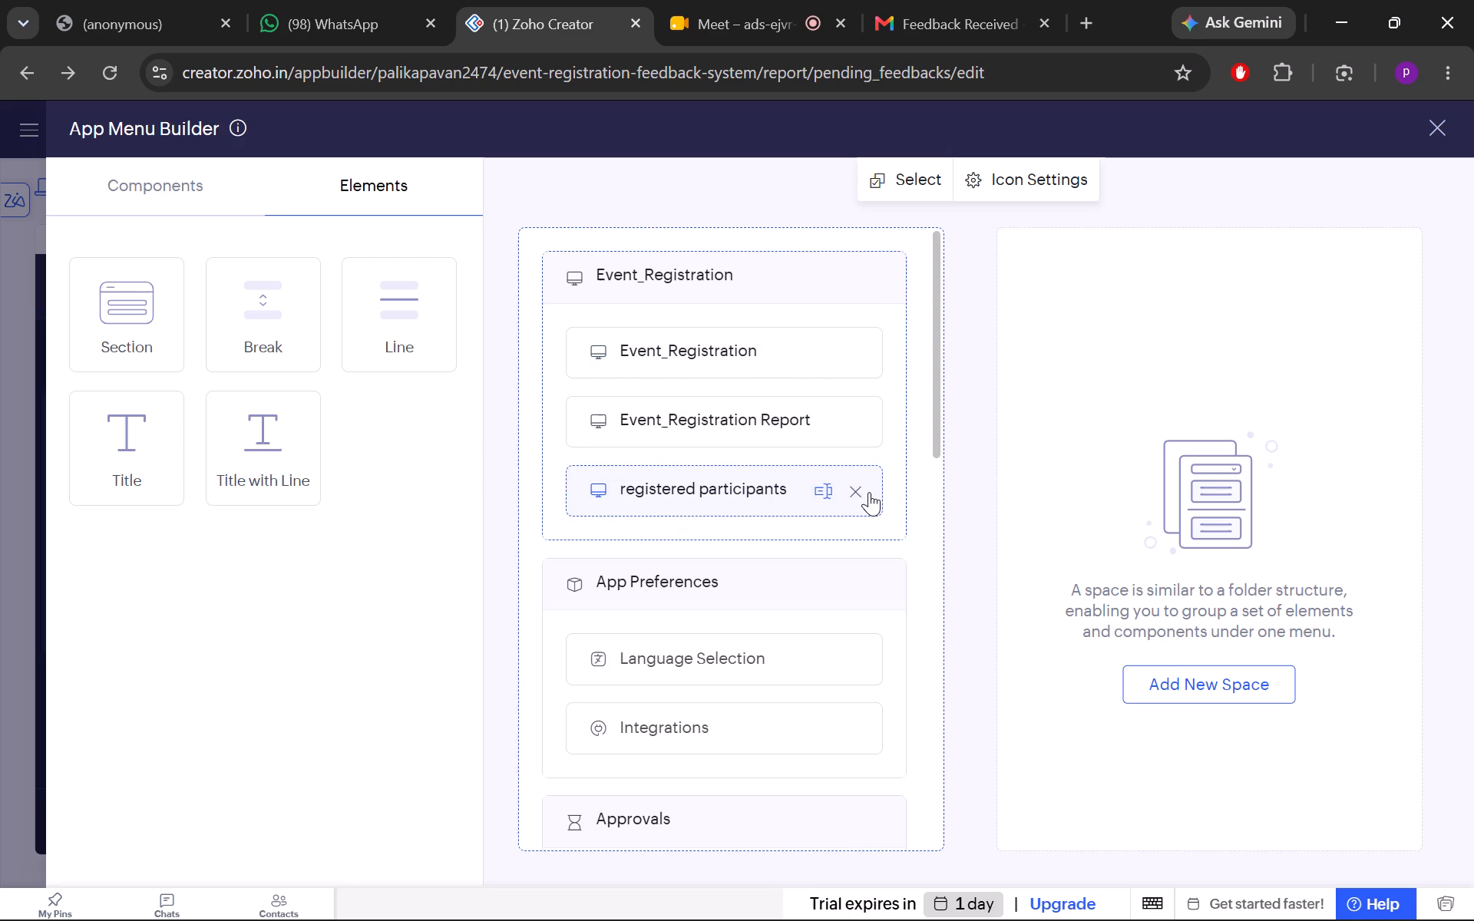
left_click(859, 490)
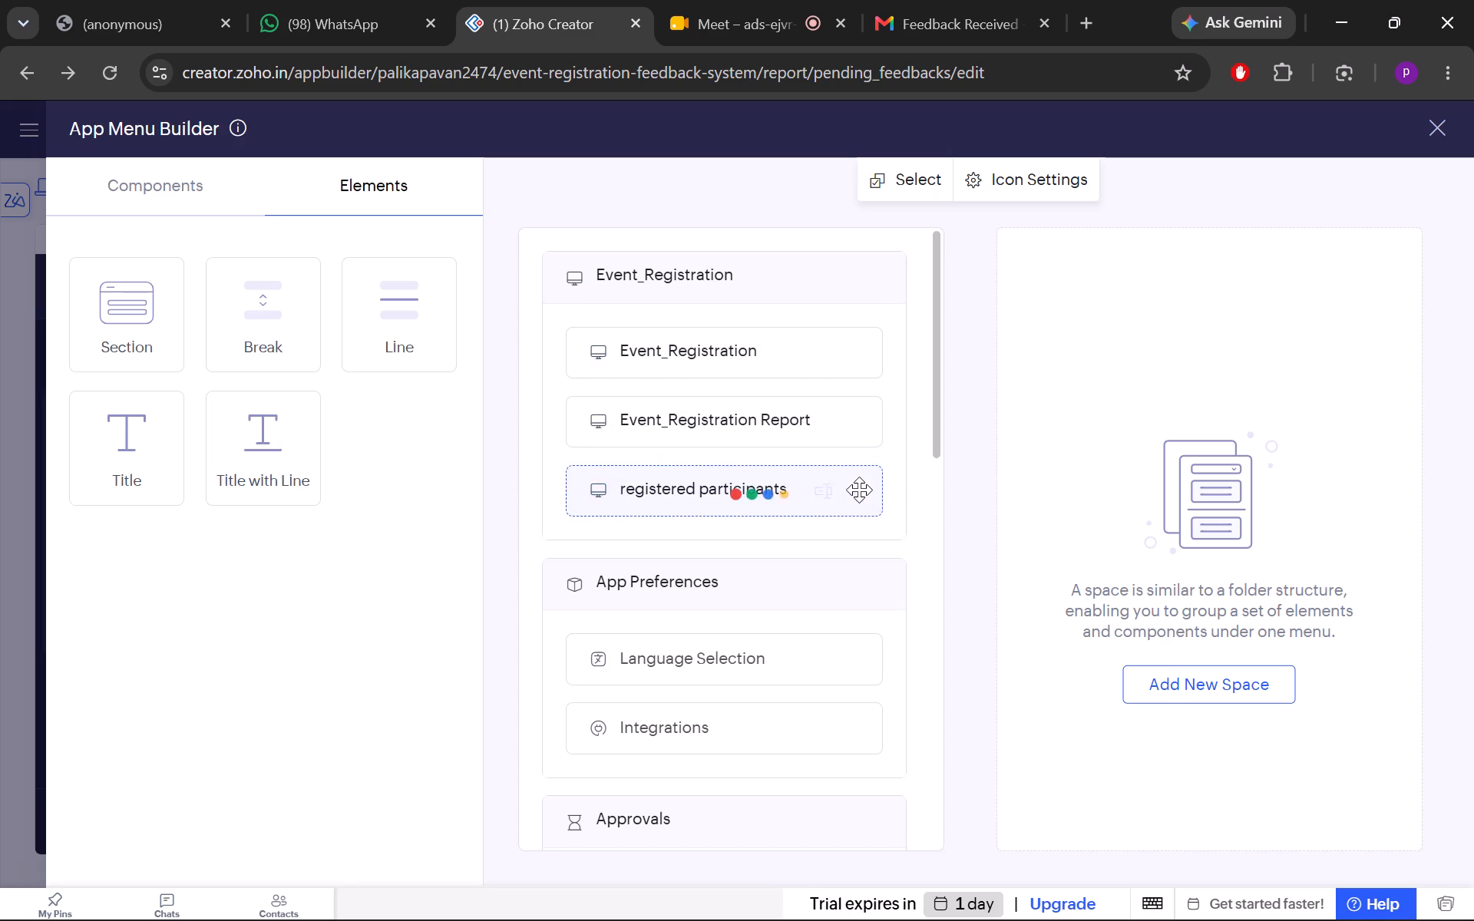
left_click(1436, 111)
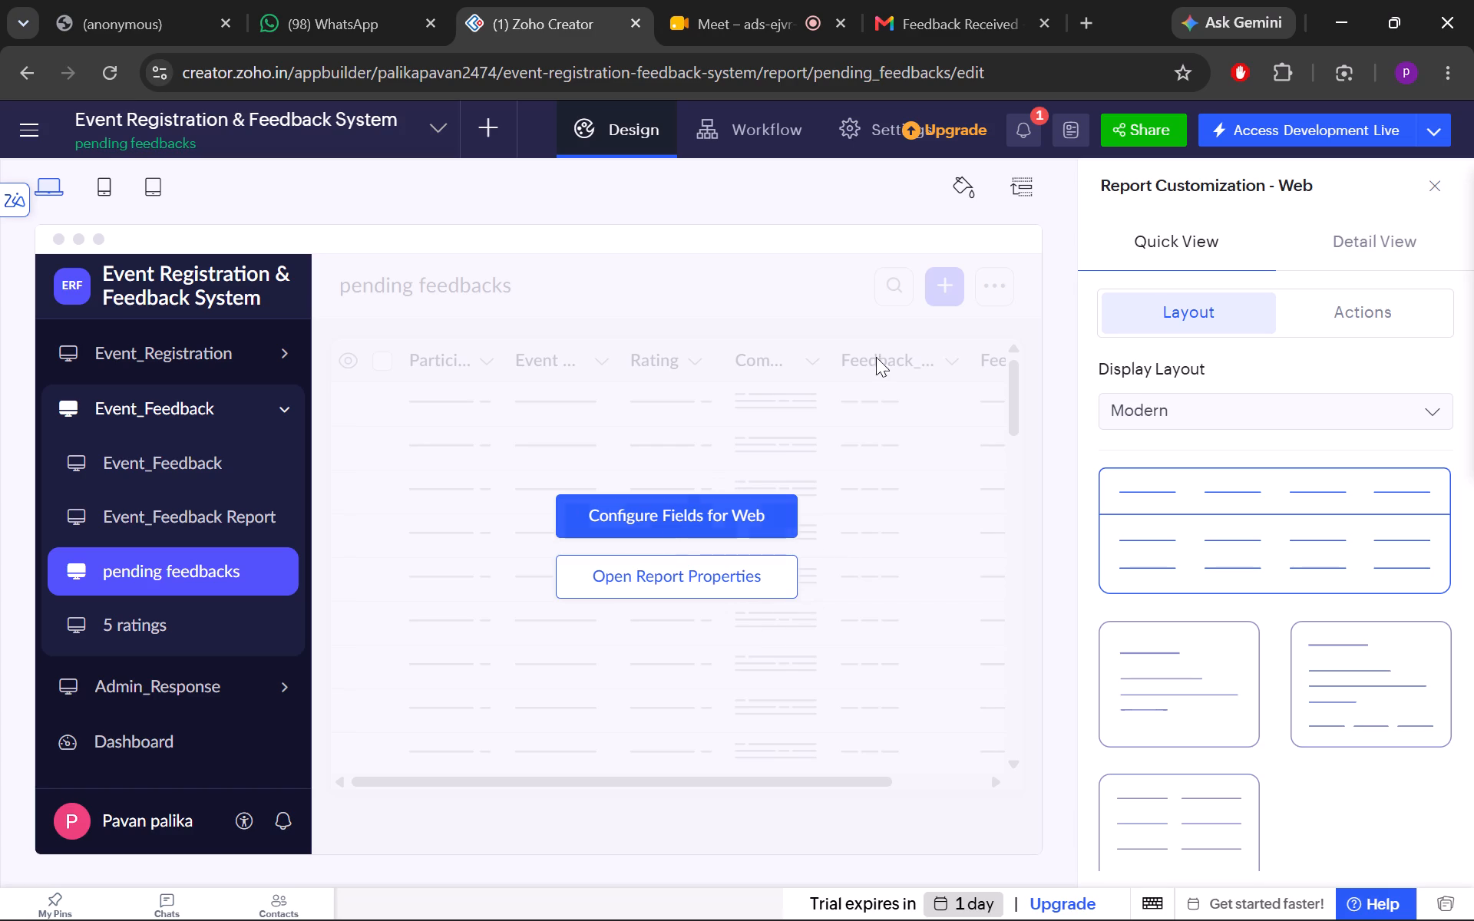
Reopen the App Menu Builder to examine the unused components and the menu sections down to Dashboard, and close it.
left_click(1013, 174)
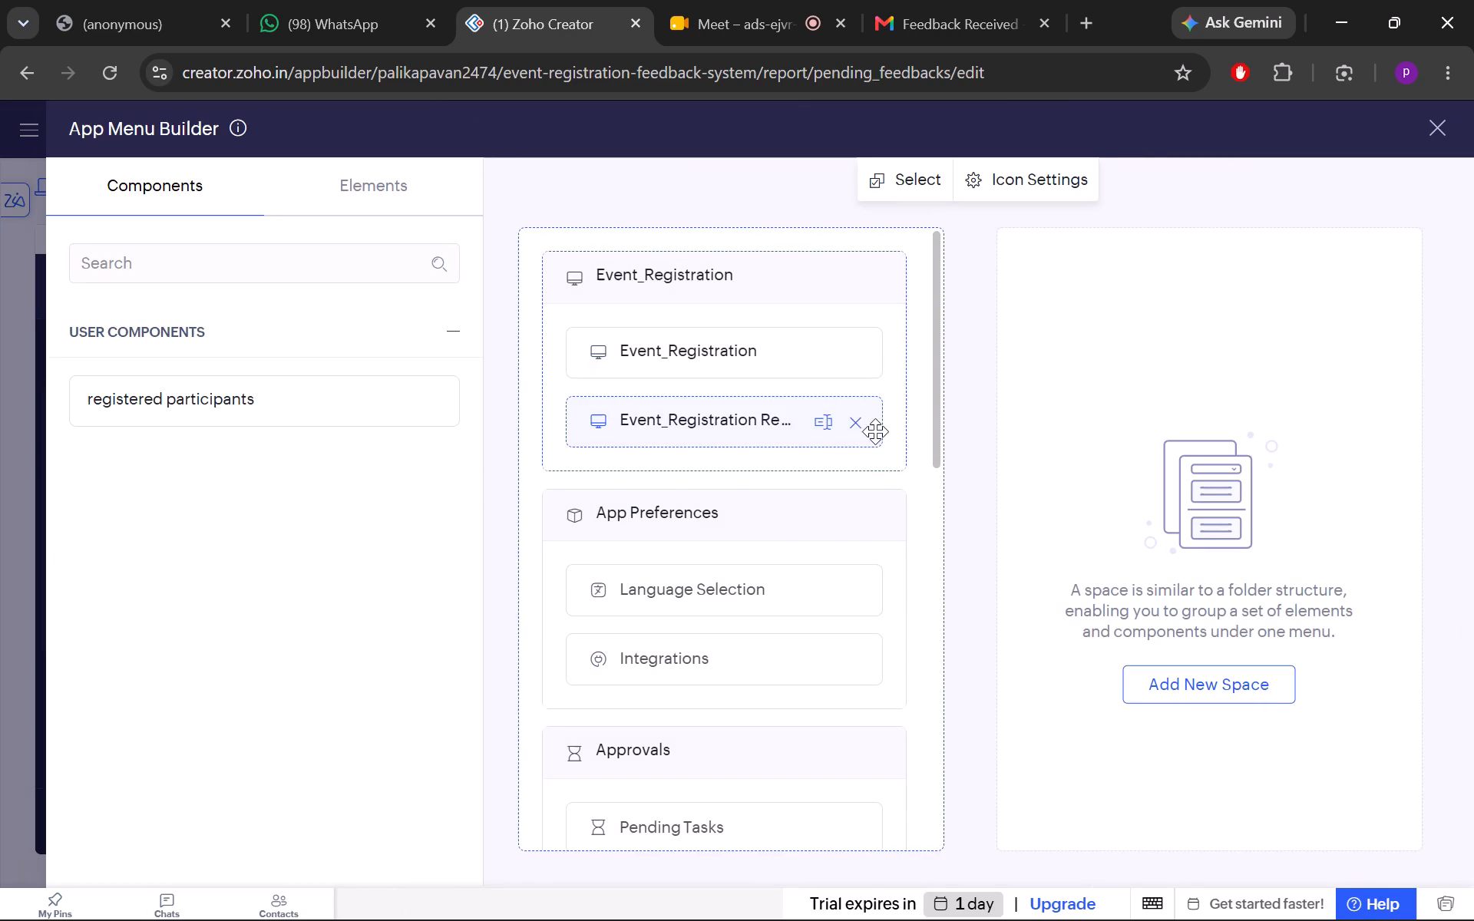
scroll(828, 617, "down", 3)
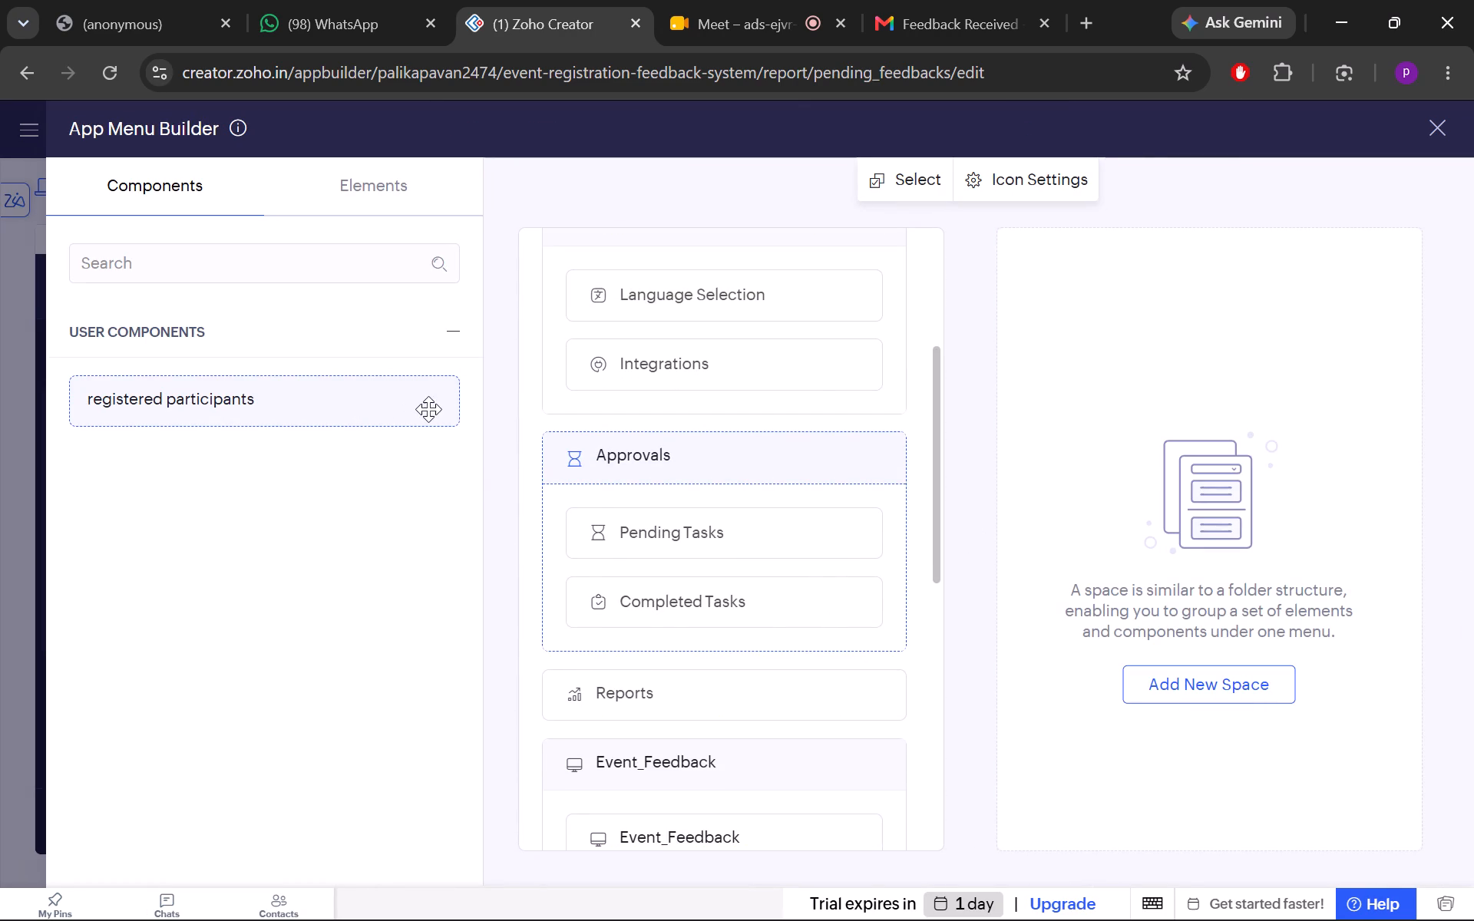
left_click(292, 415)
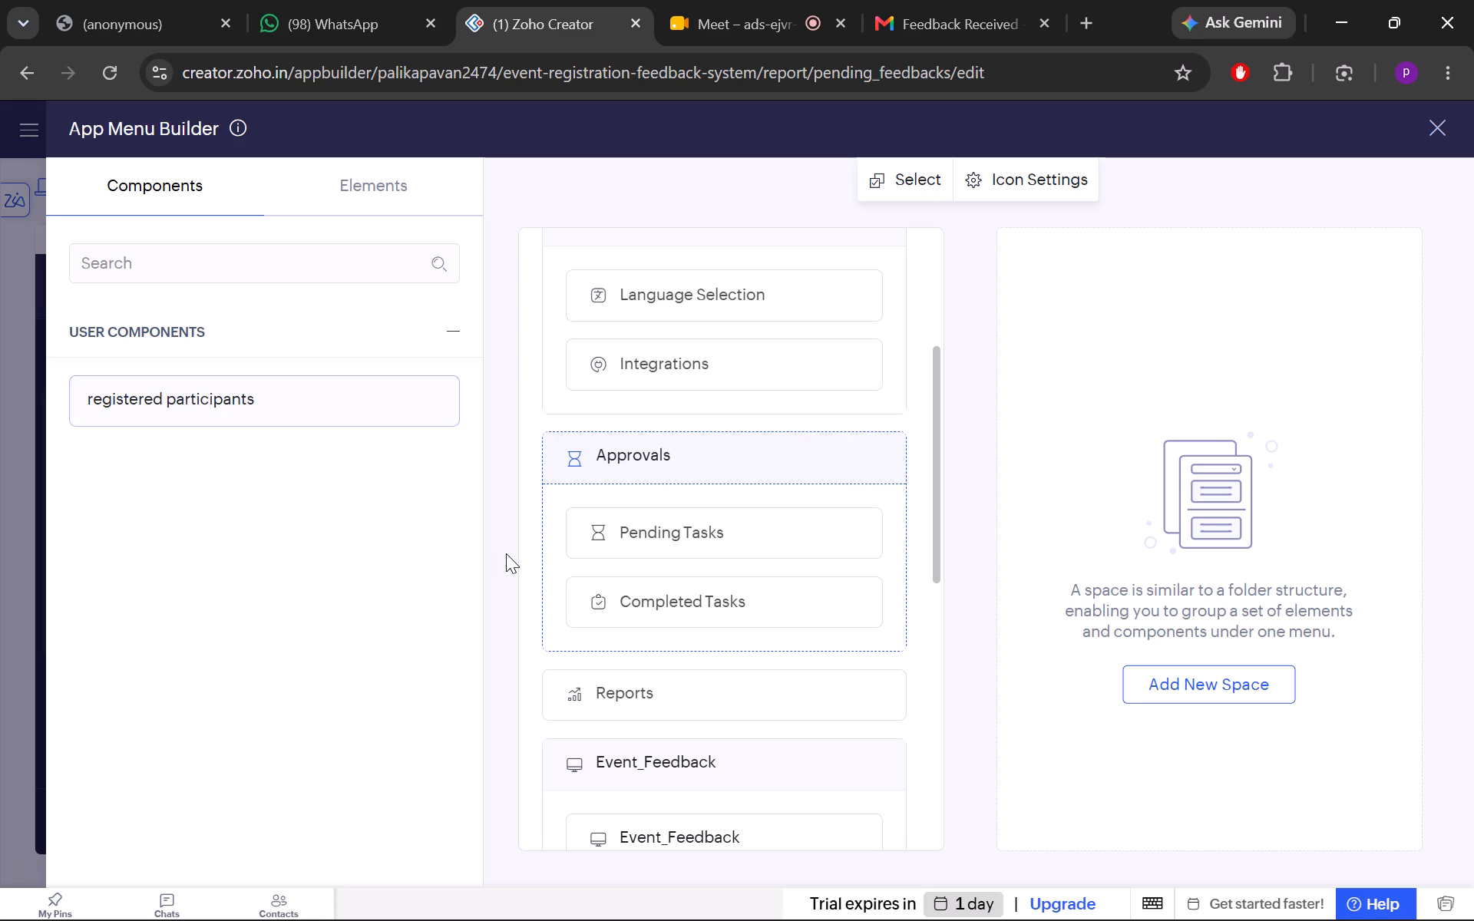
scroll(506, 553, "up", 4)
scroll(606, 461, "up", 5)
scroll(606, 461, "down", 7)
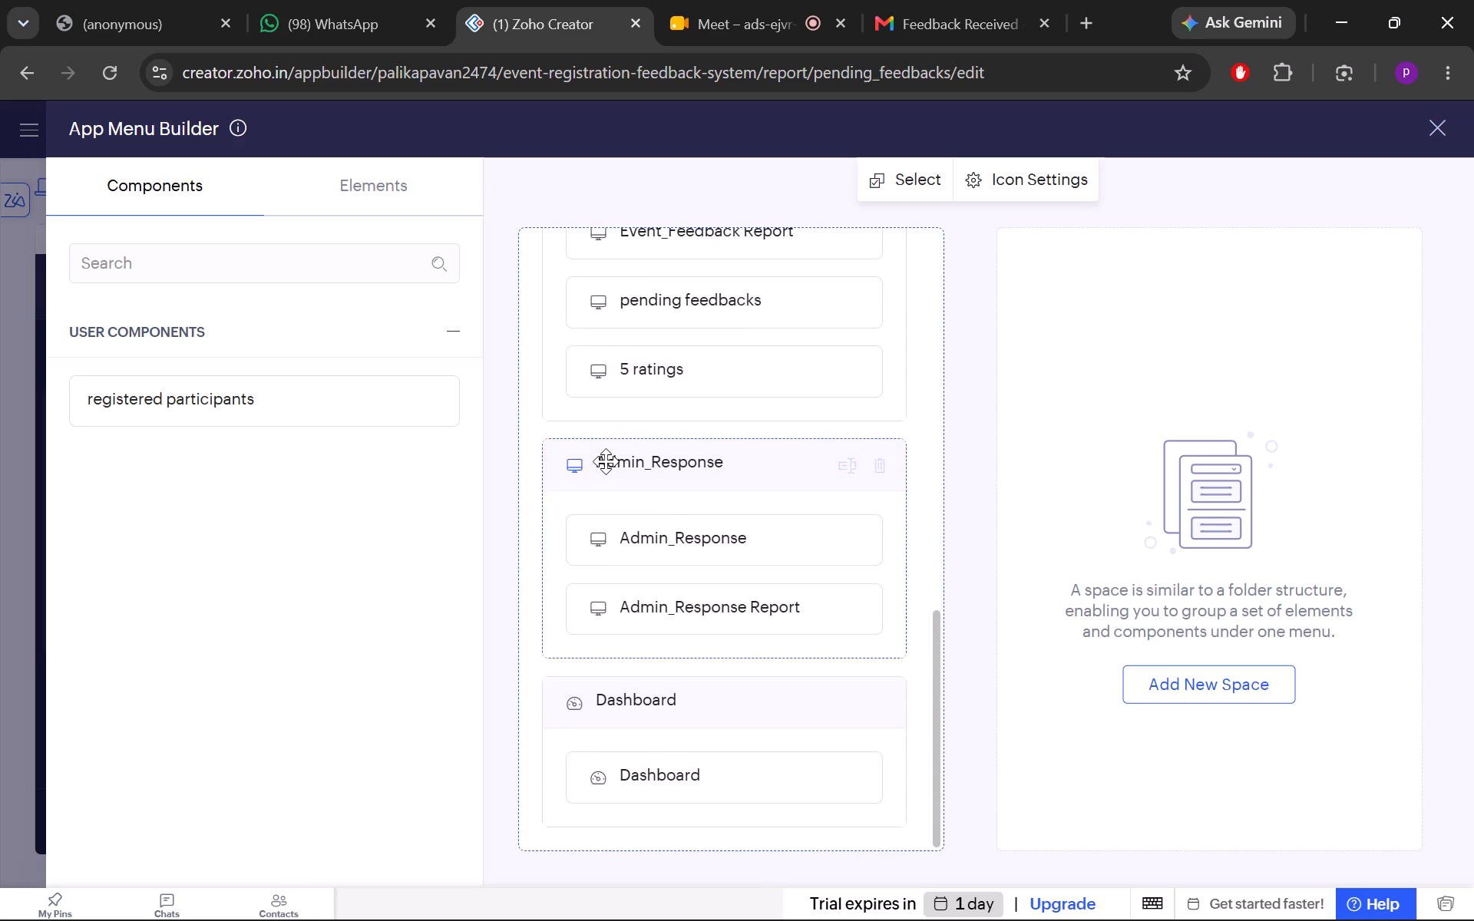
scroll(606, 461, "right", 9)
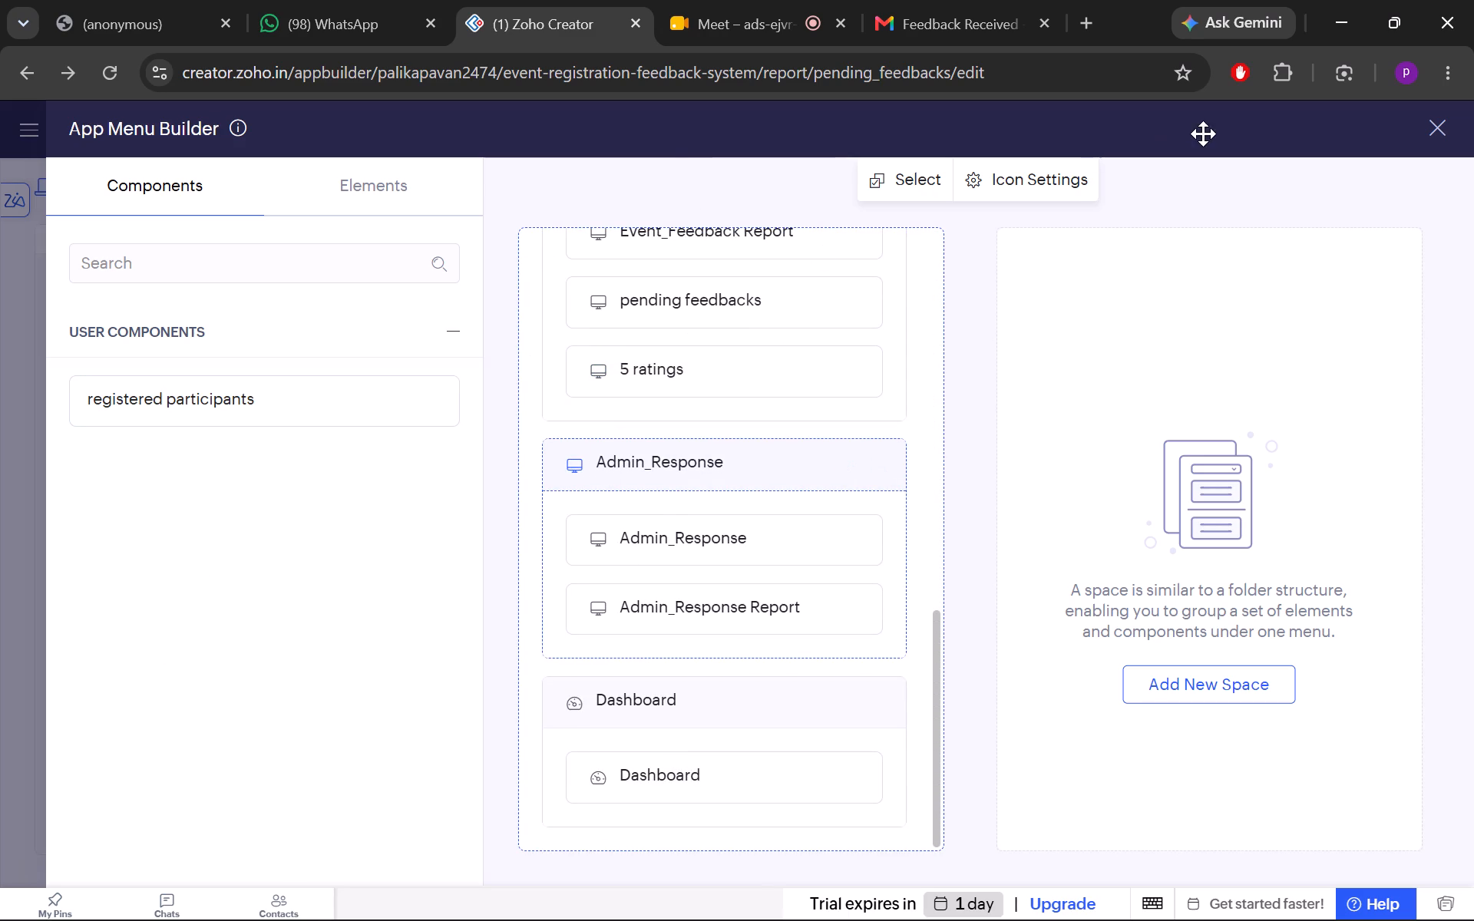
left_click(1436, 118)
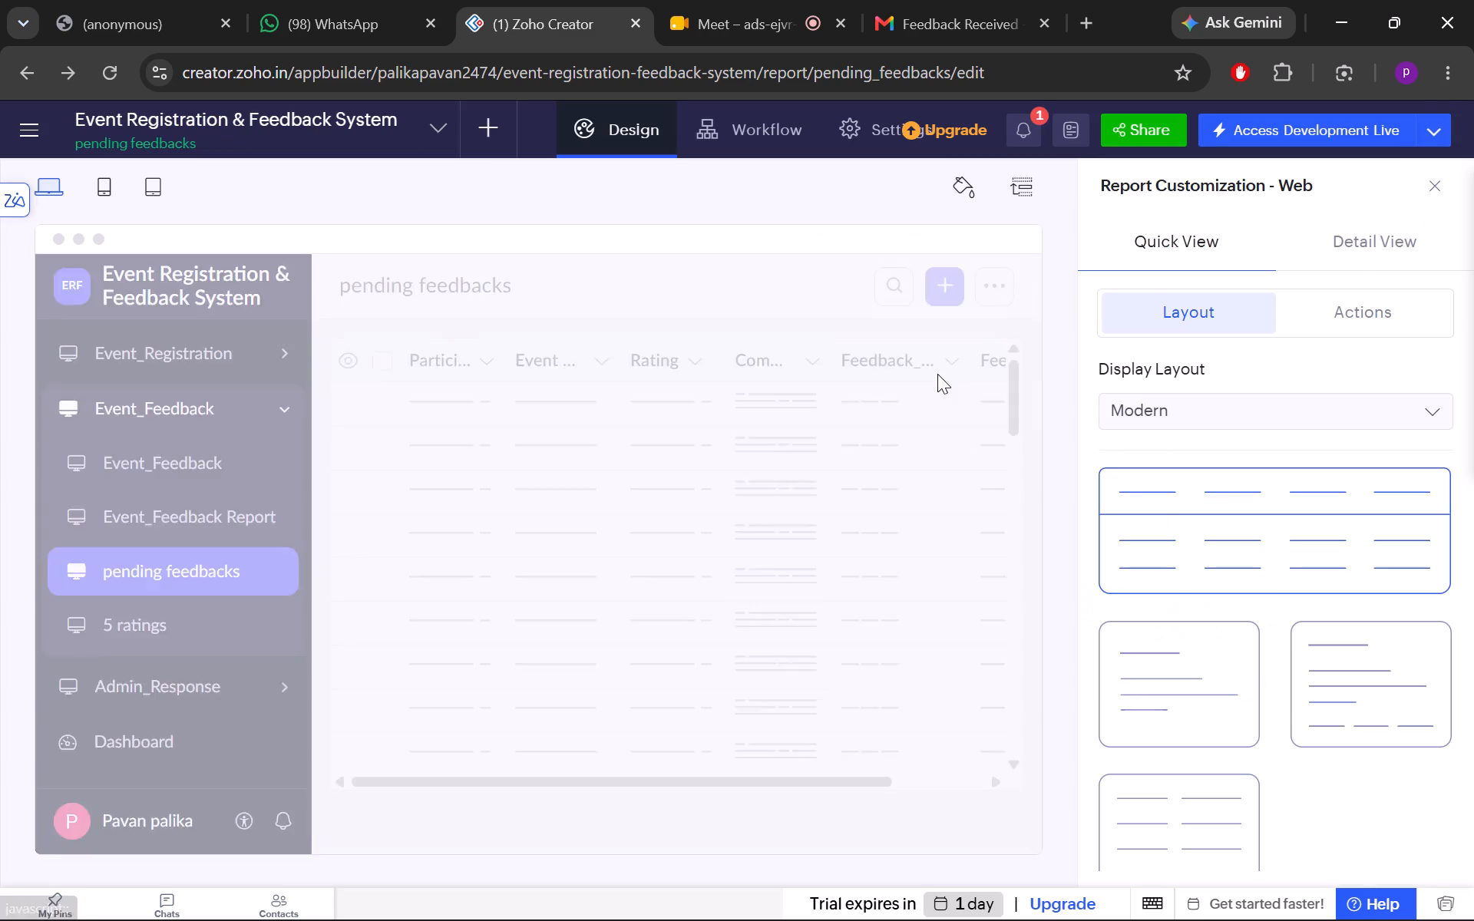
left_click(220, 592)
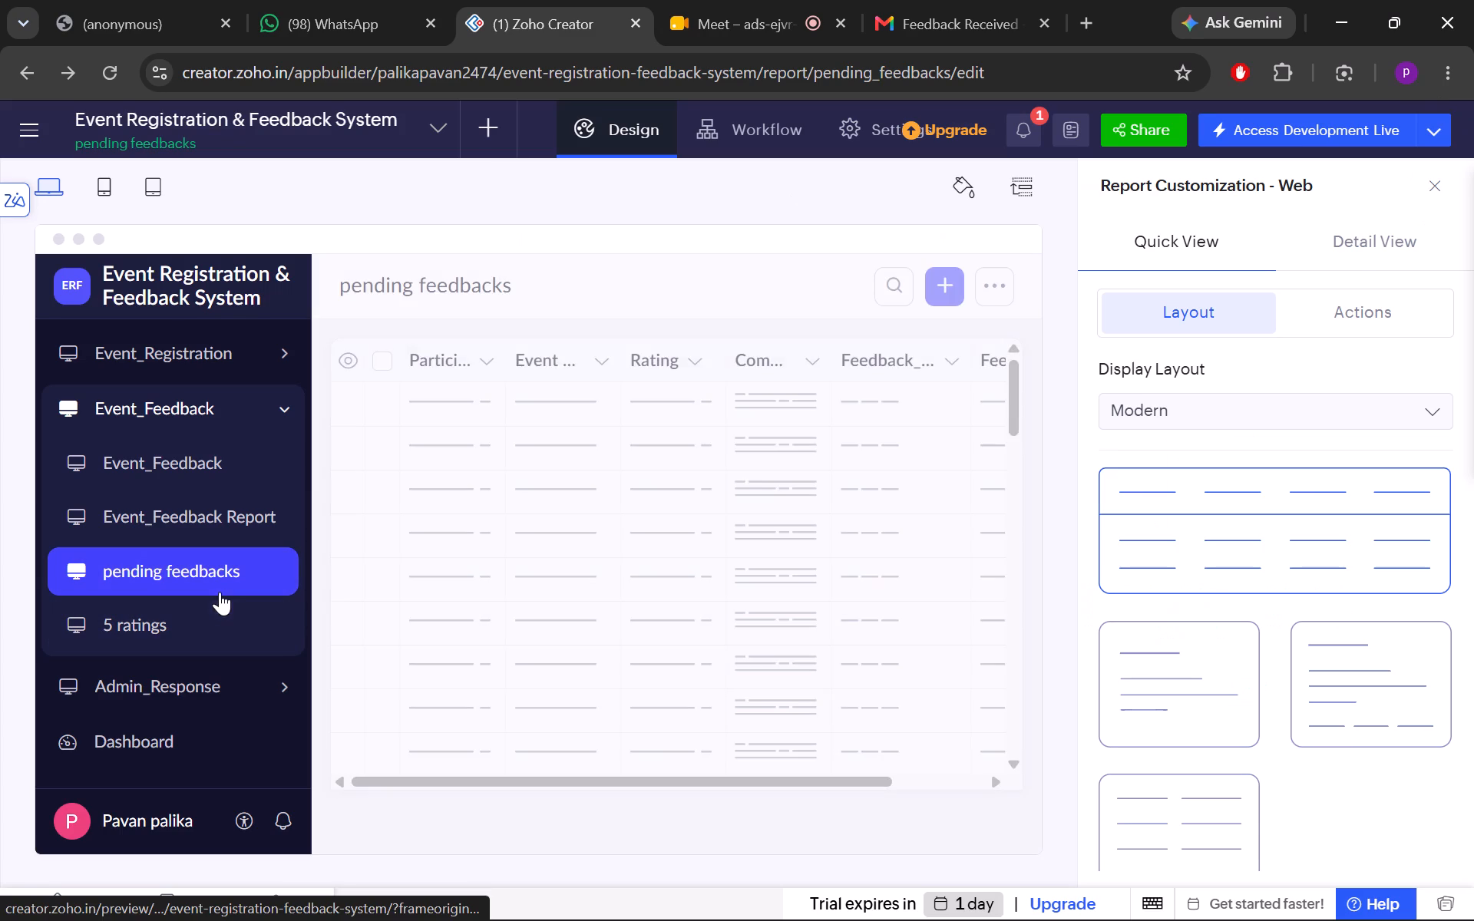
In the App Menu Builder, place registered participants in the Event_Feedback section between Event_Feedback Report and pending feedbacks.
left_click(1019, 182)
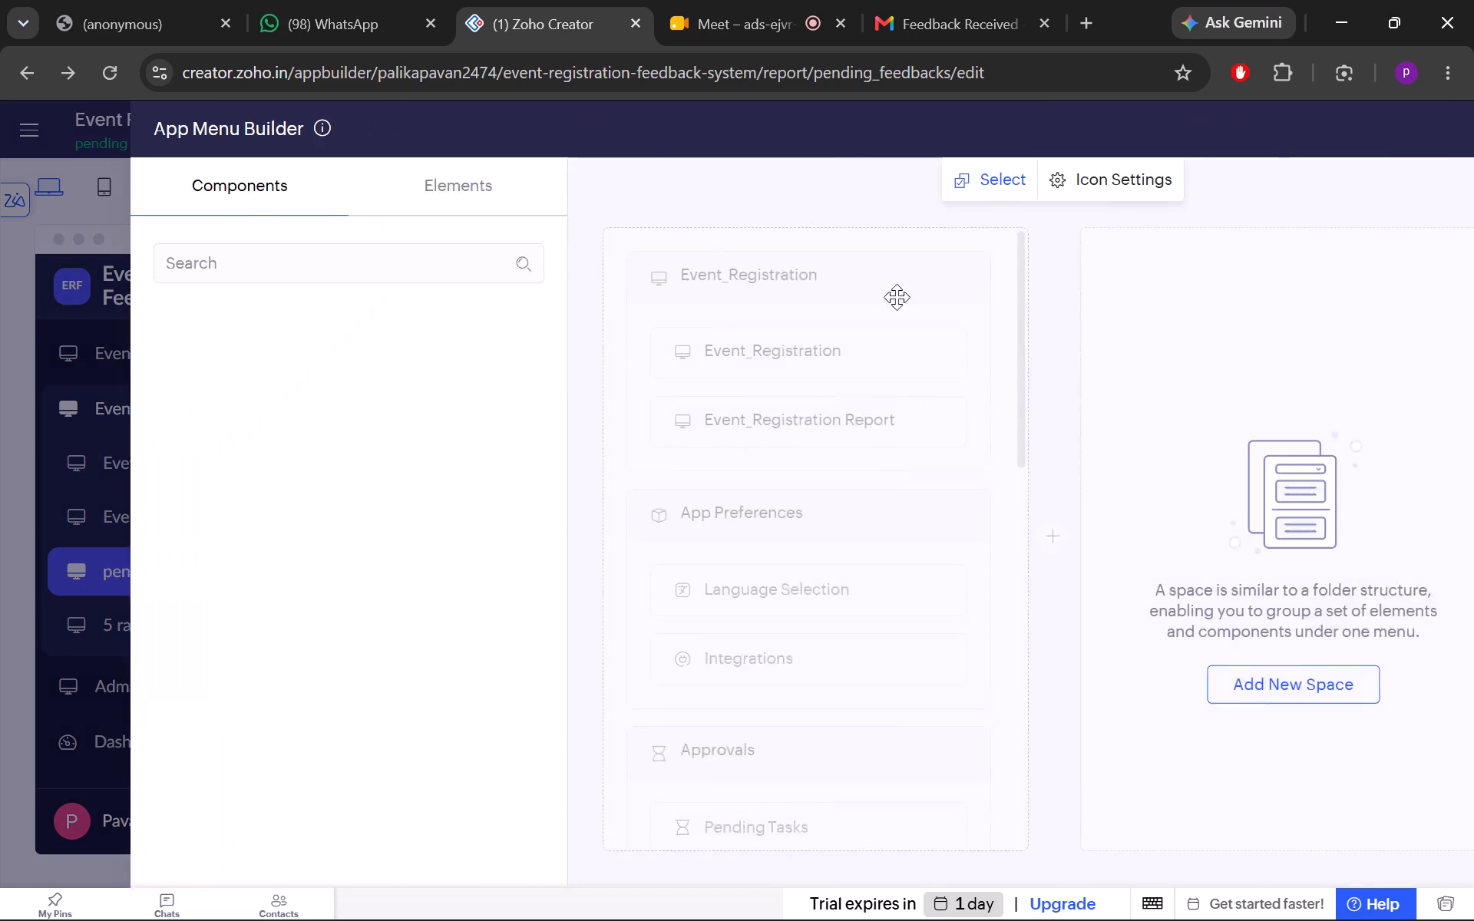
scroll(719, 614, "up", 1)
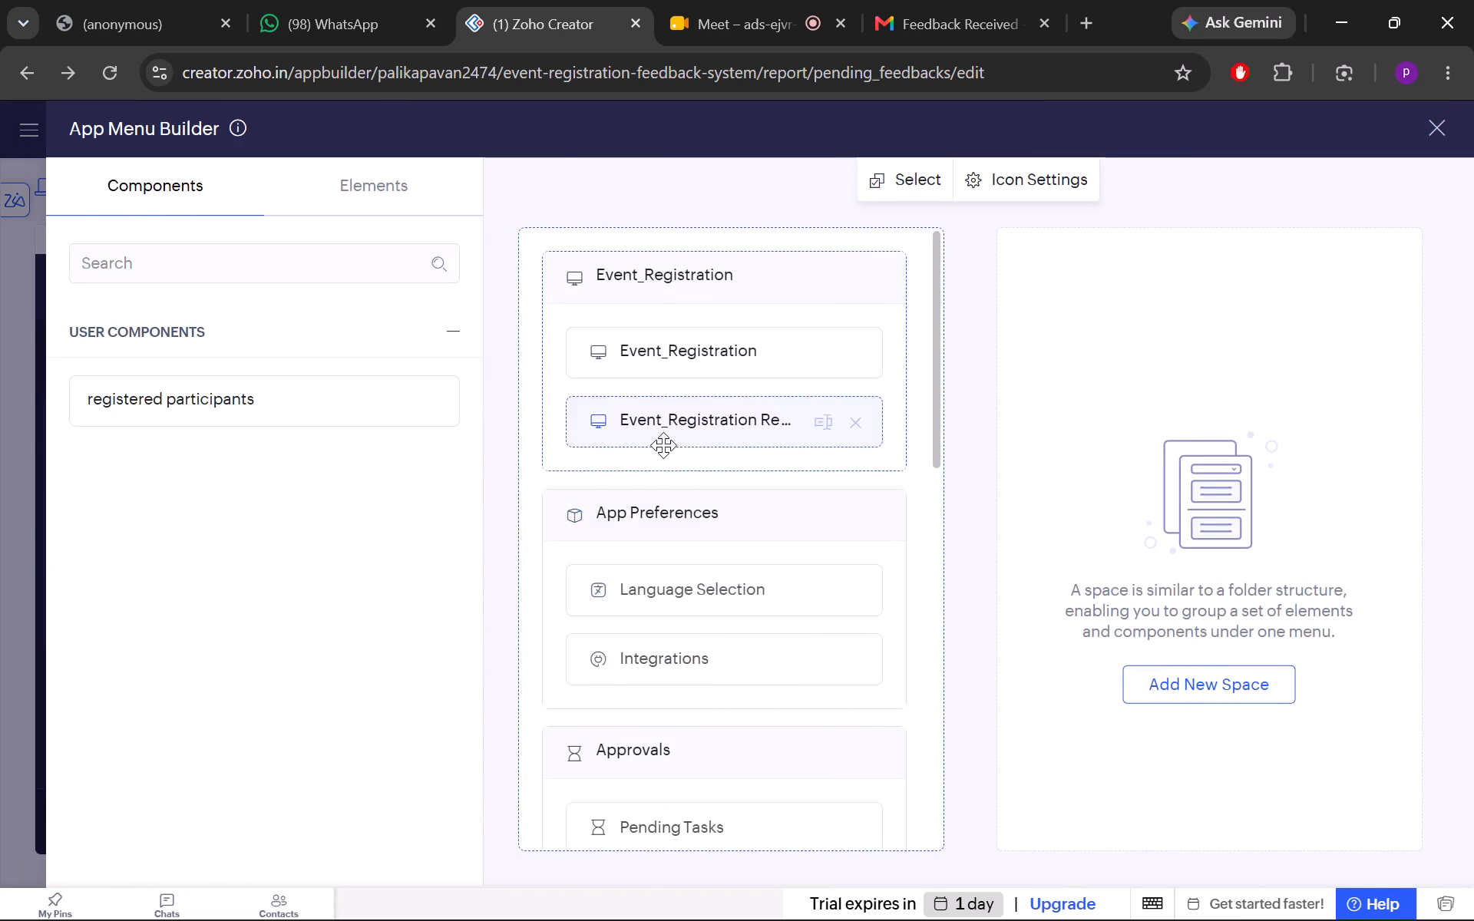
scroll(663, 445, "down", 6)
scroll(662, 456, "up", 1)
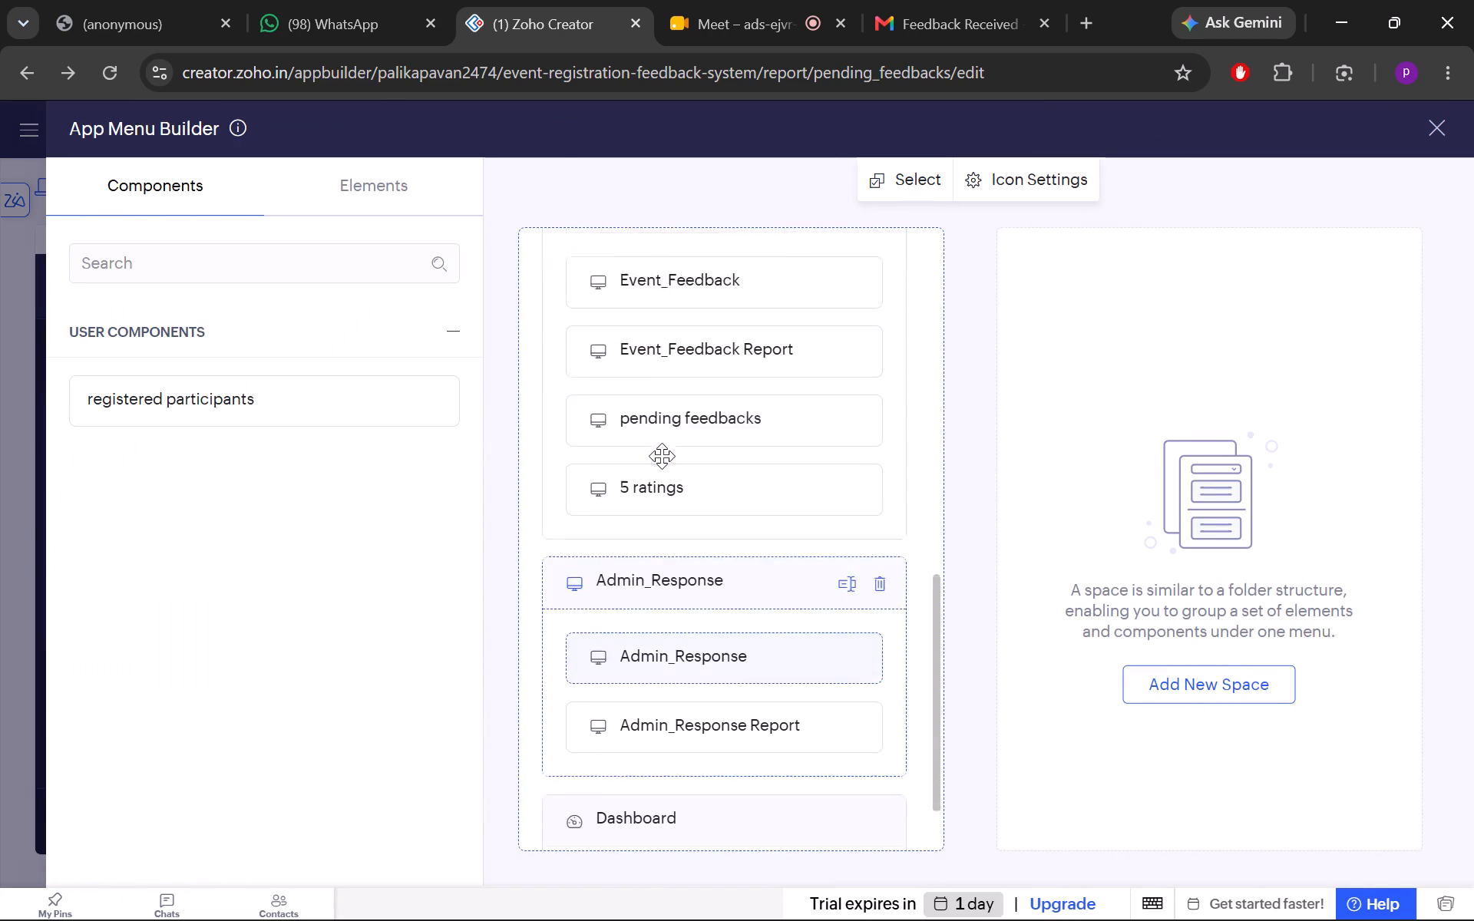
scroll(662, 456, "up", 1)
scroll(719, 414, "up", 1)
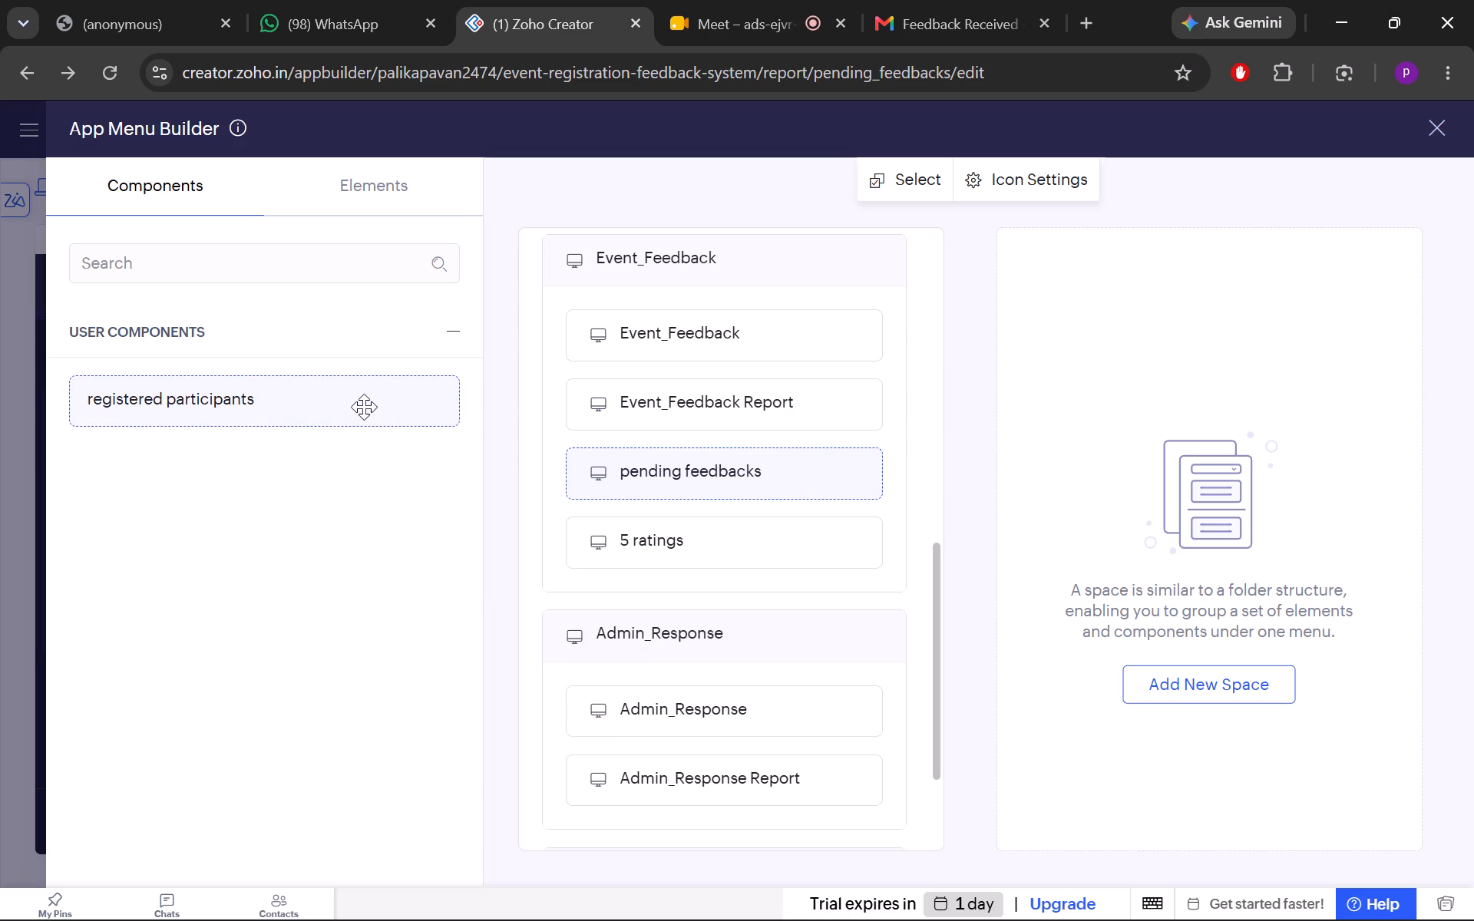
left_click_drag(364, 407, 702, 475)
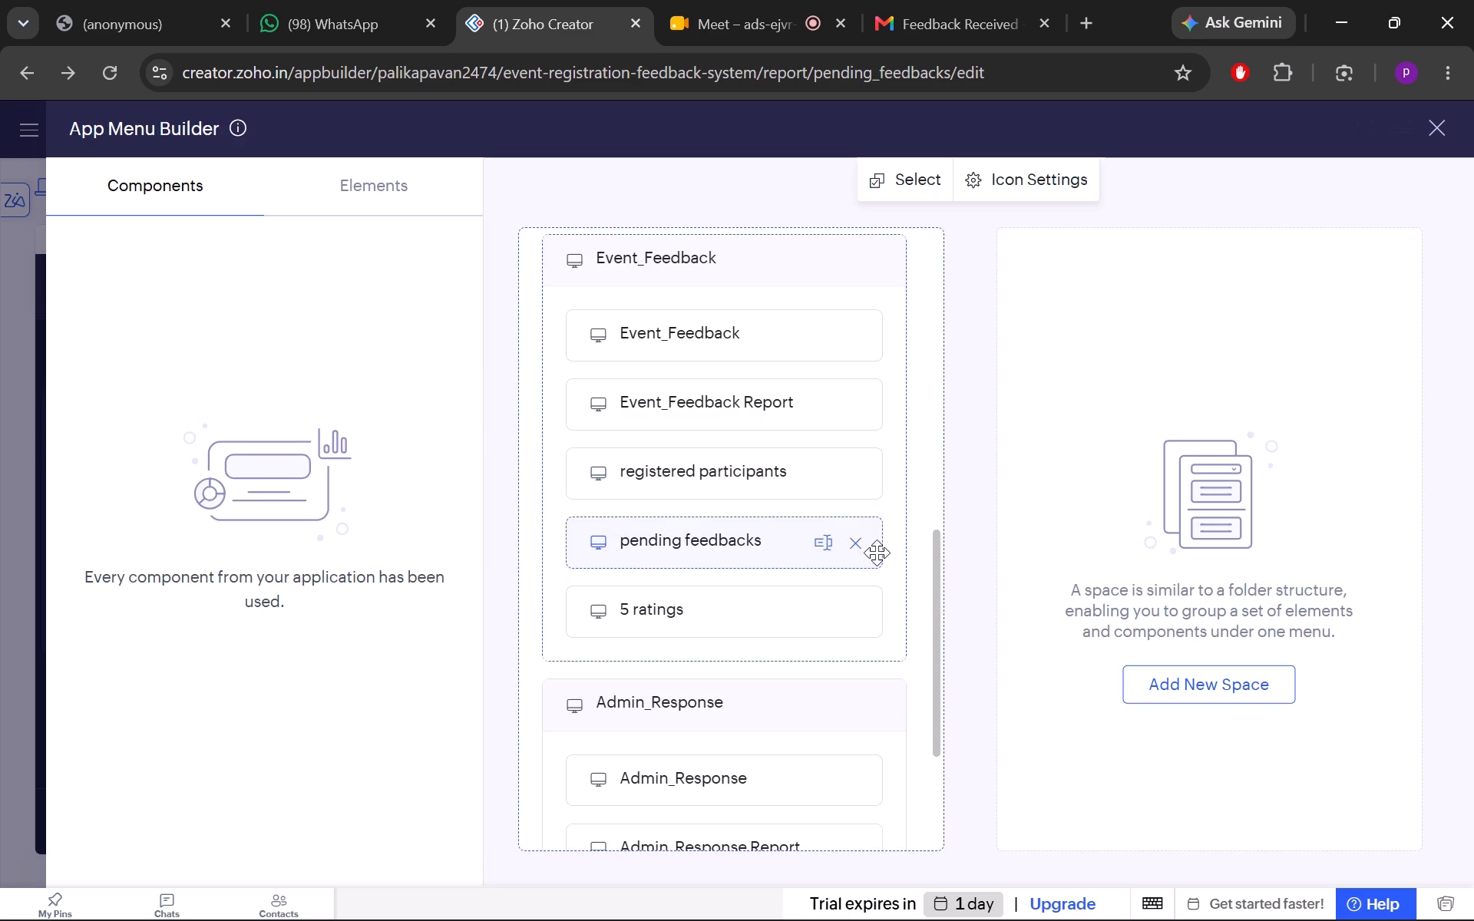
Remove pending feedbacks and Event_Feedback Report from the Event_Feedback menu section, and close the builder.
left_click(855, 543)
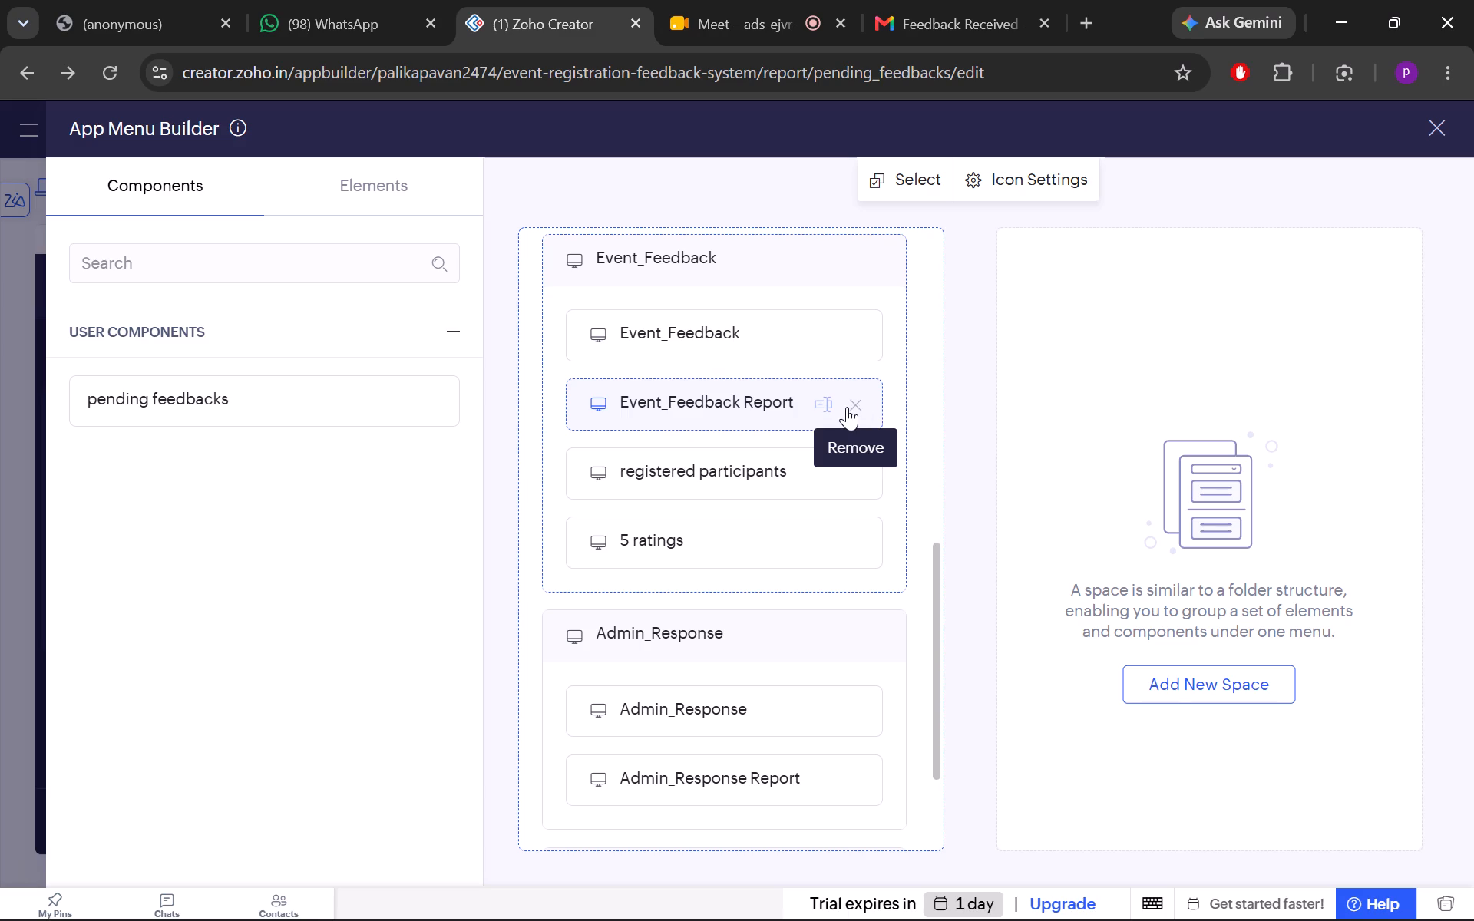
left_click(847, 407)
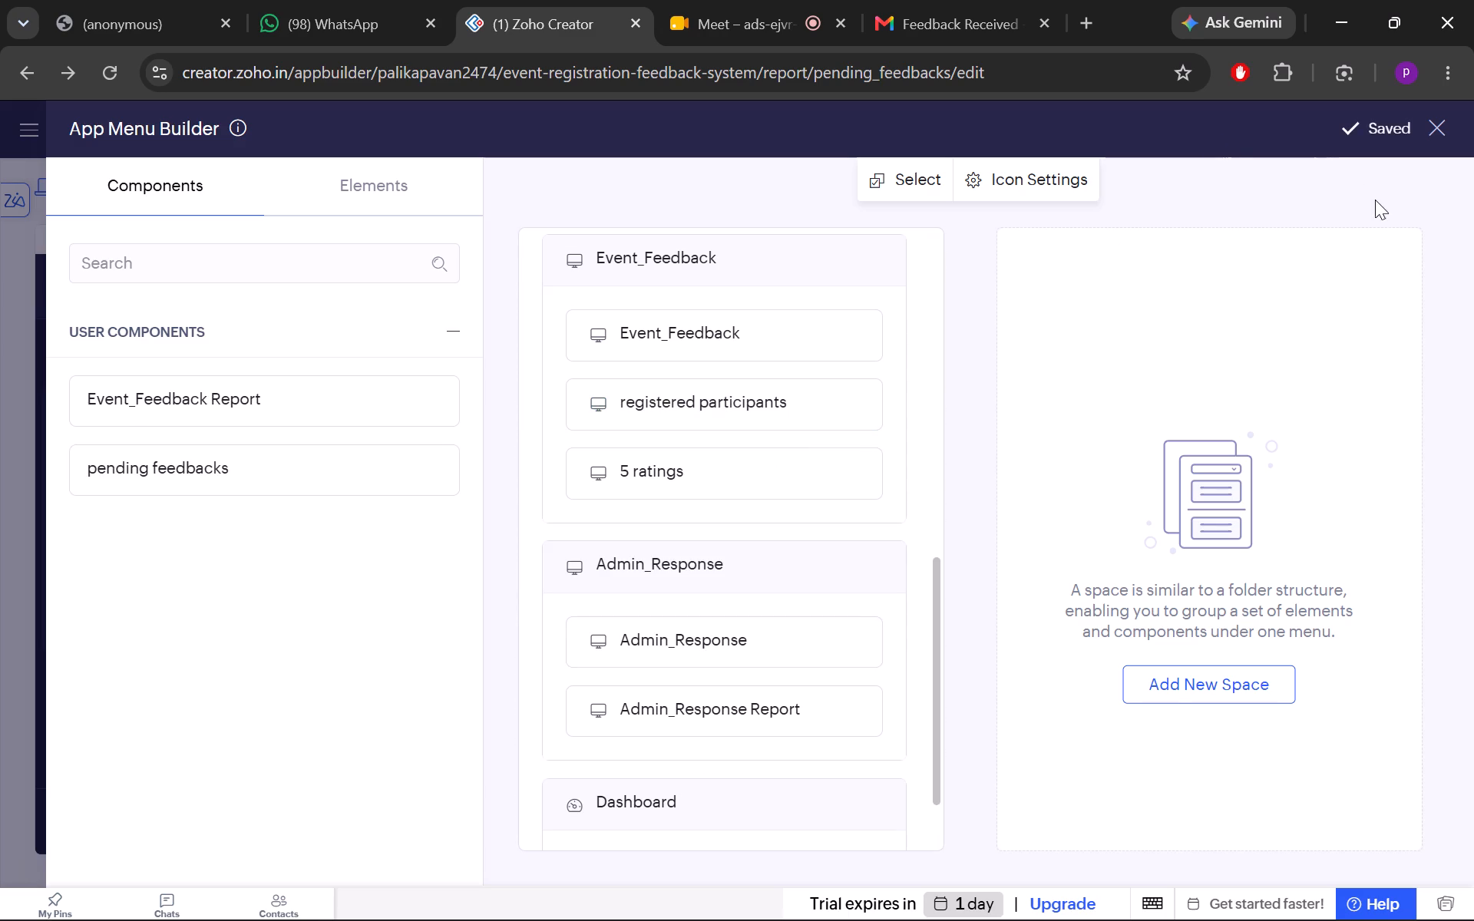
left_click(1452, 140)
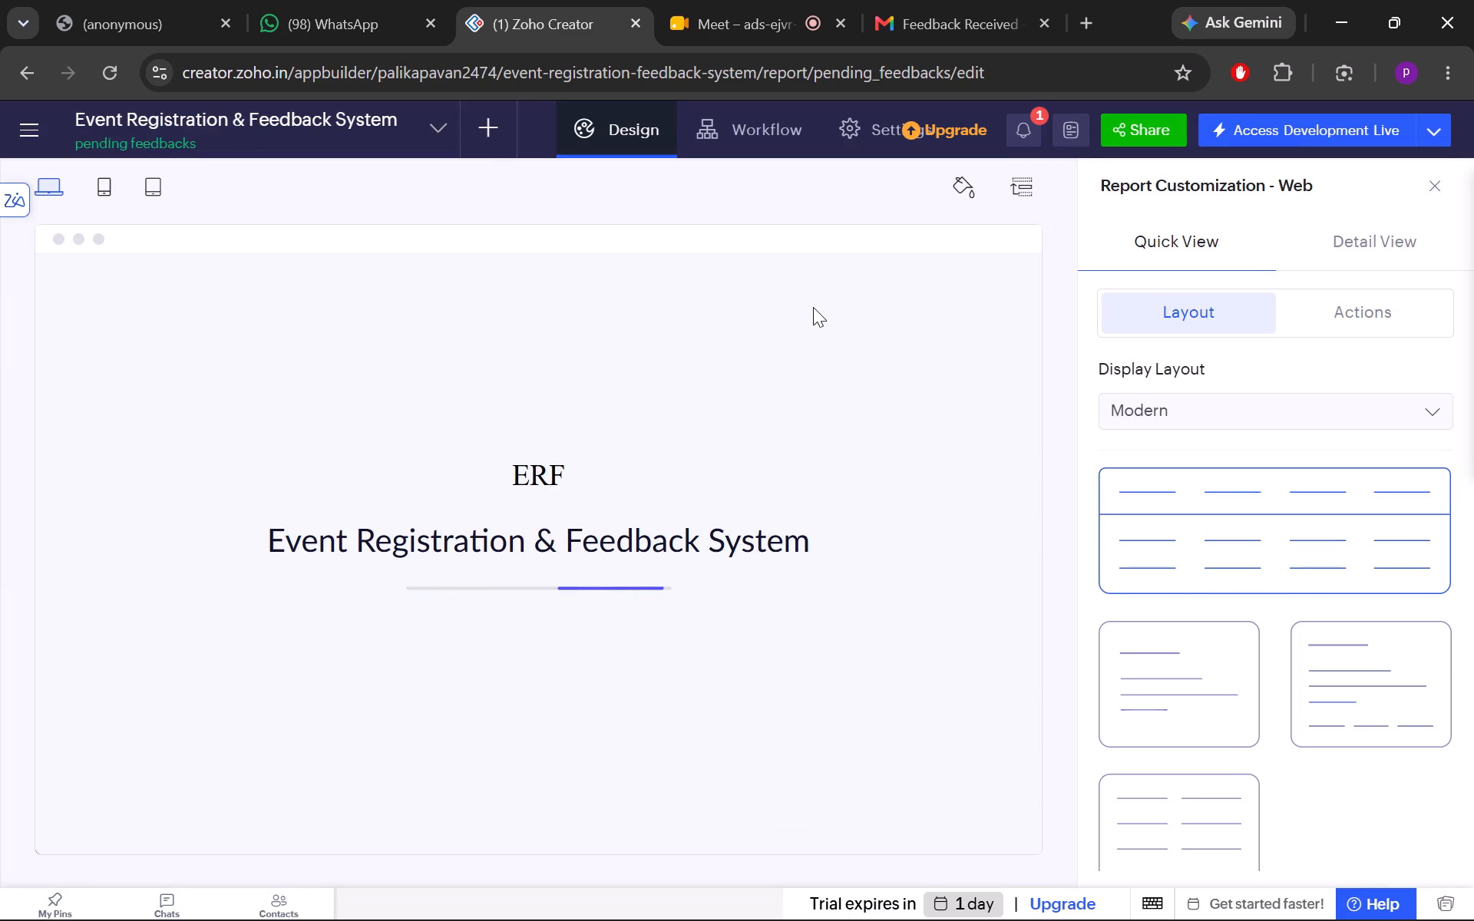
Check the Event_Feedback section in the app preview by opening the Event_Feedback form and the registered participants report.
left_click(160, 423)
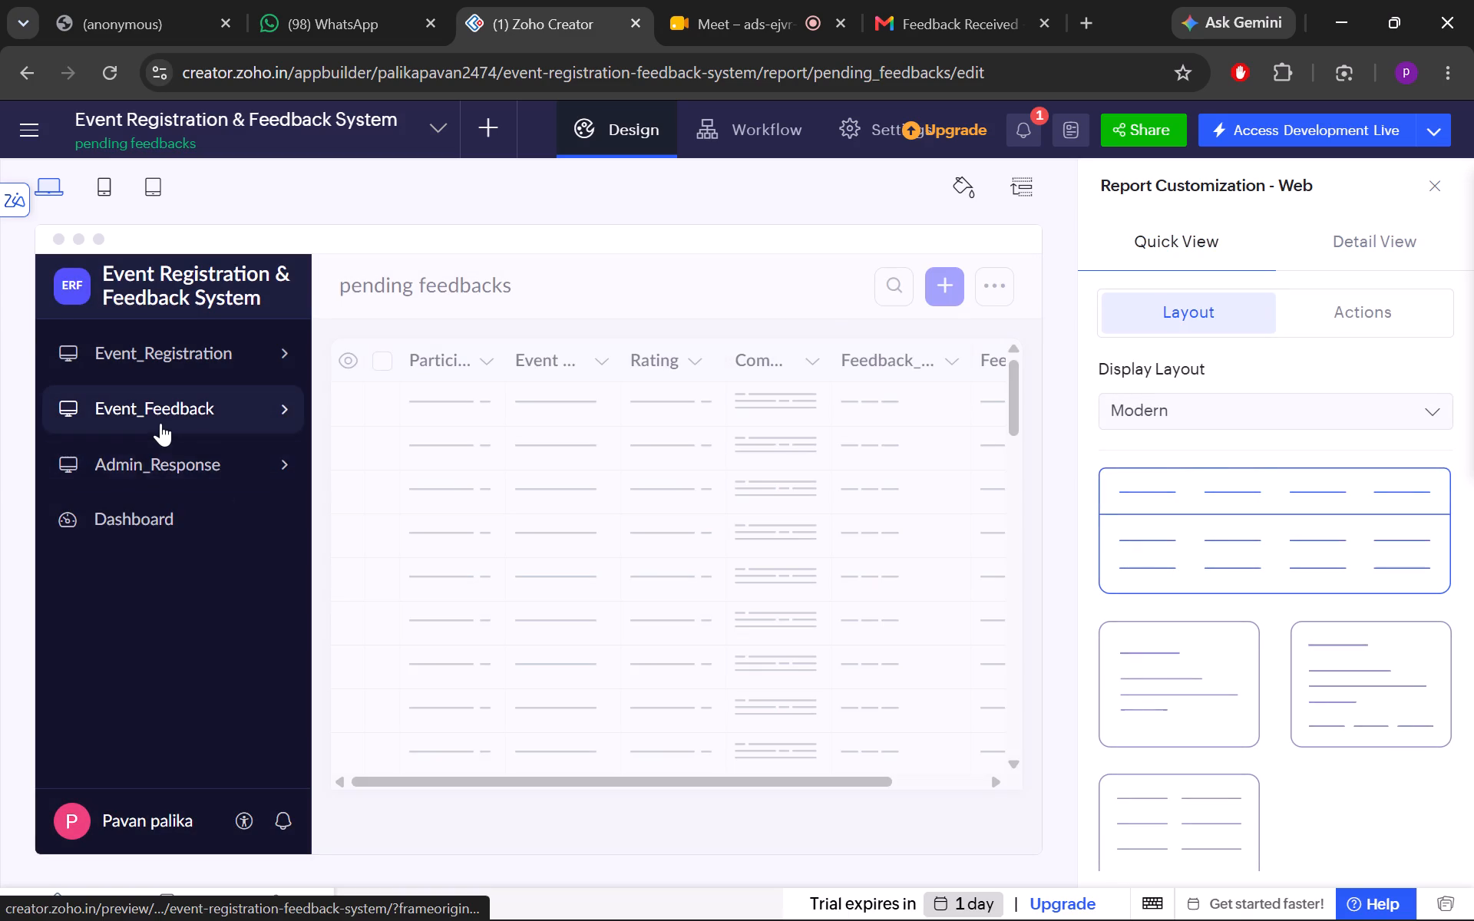
left_click(215, 462)
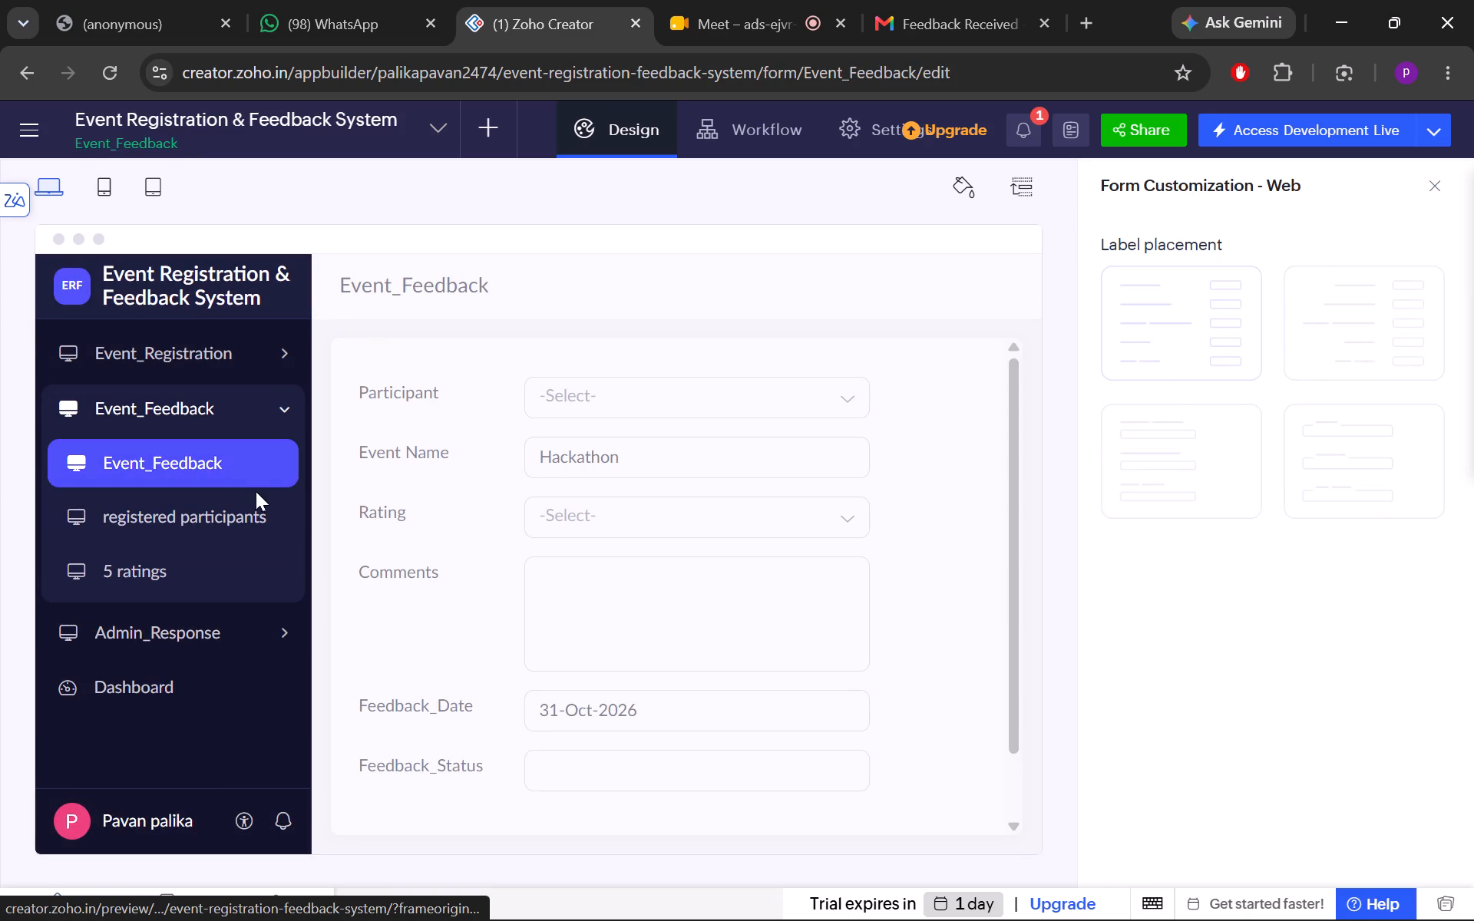
left_click(269, 509)
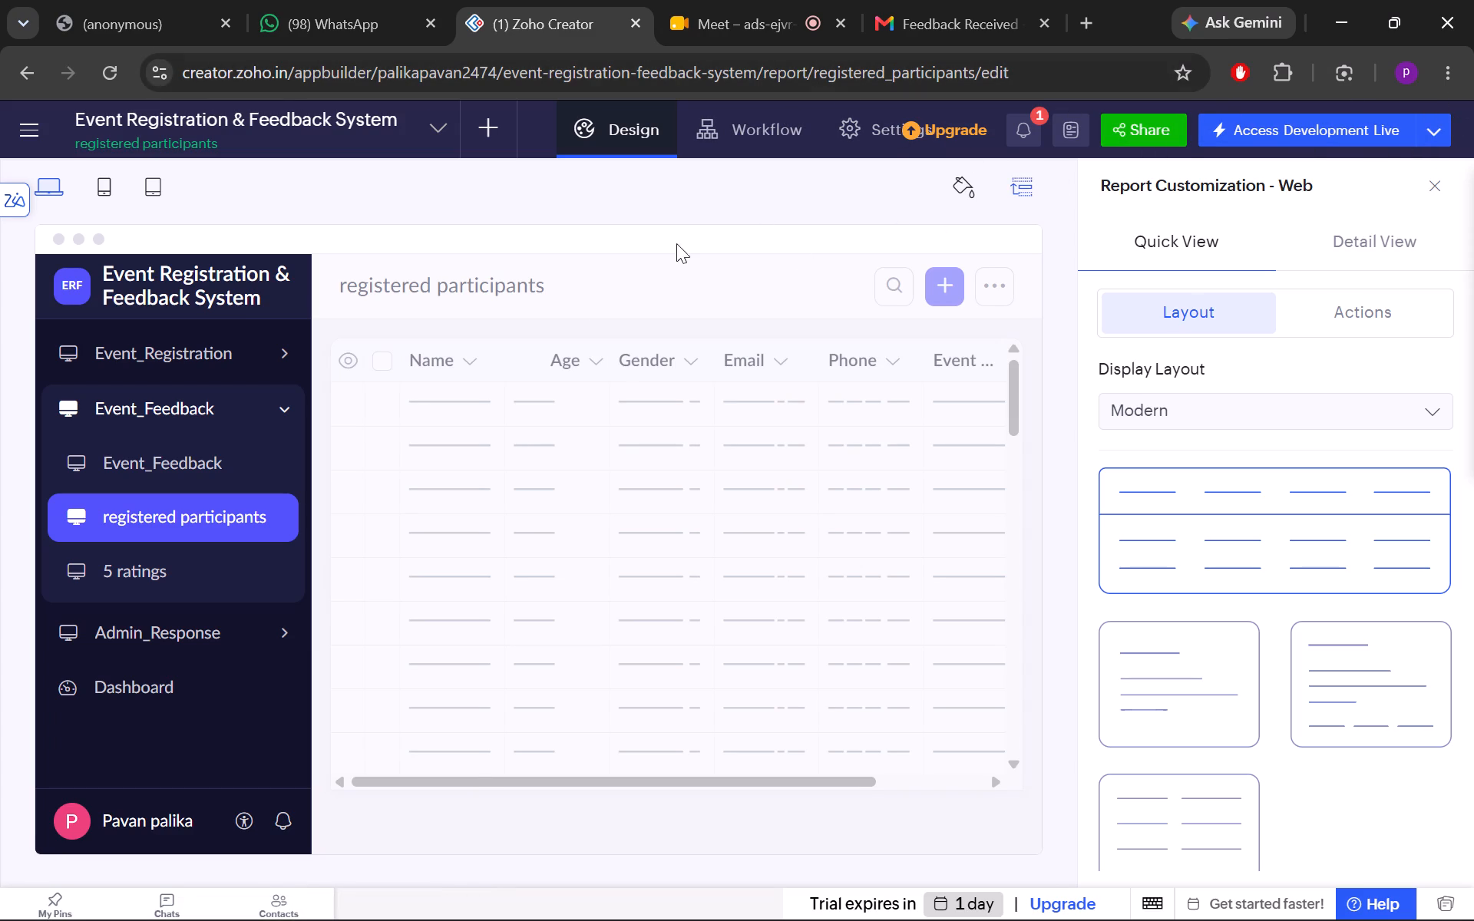
In the App Menu Builder, move registered participants from Event_Feedback to the Event_Registration section, below Event_Registration Report.
left_click(1023, 200)
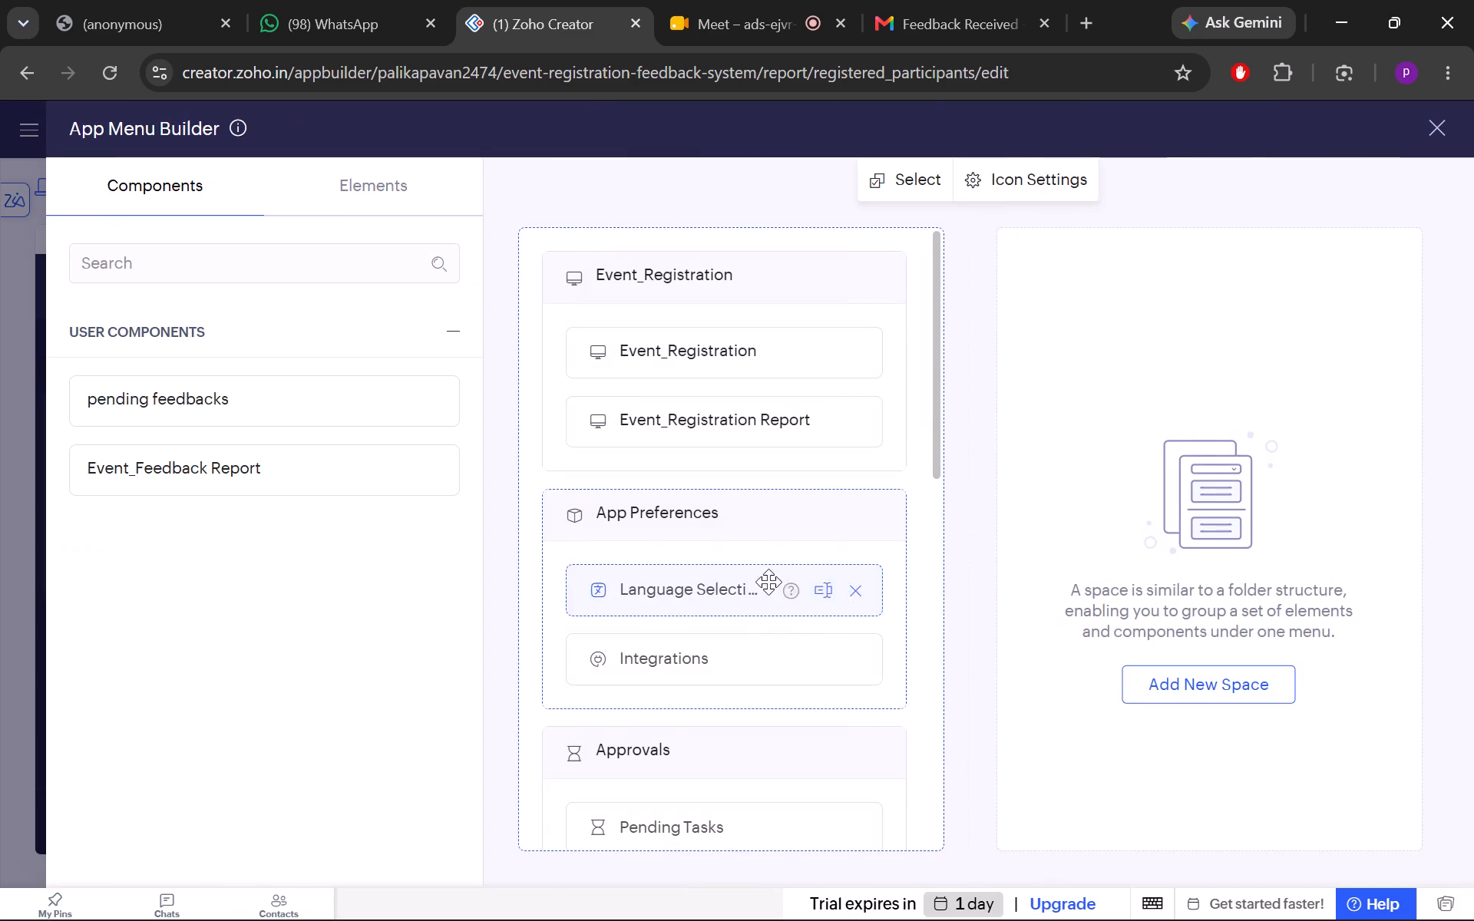
scroll(737, 768, "down", 4)
scroll(788, 637, "down", 2)
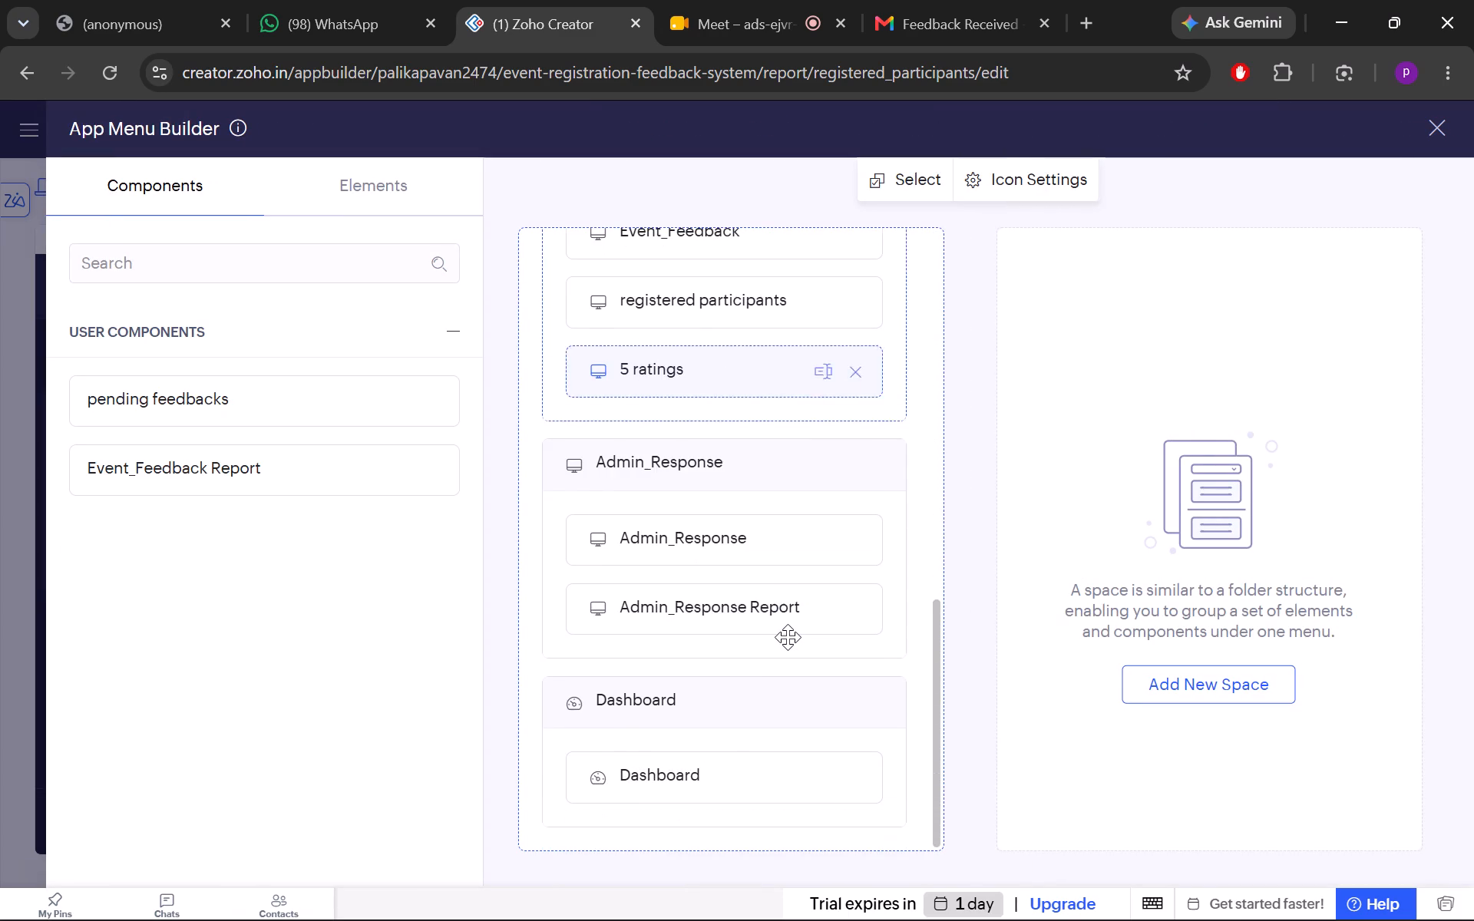
scroll(788, 637, "down", 2)
scroll(799, 369, "up", 1)
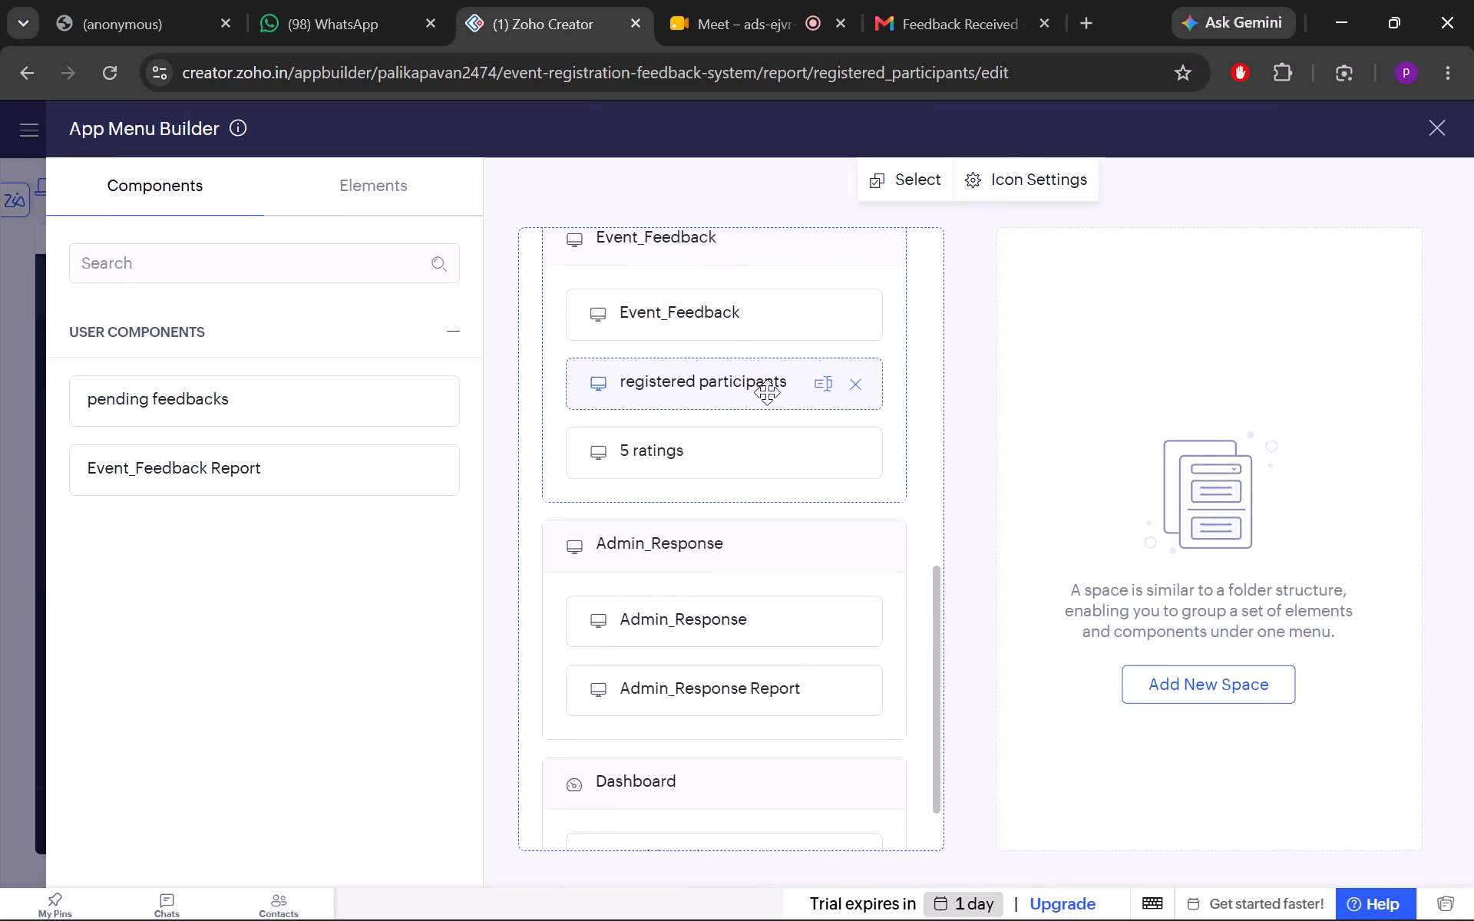
left_click_drag(751, 391, 734, 411)
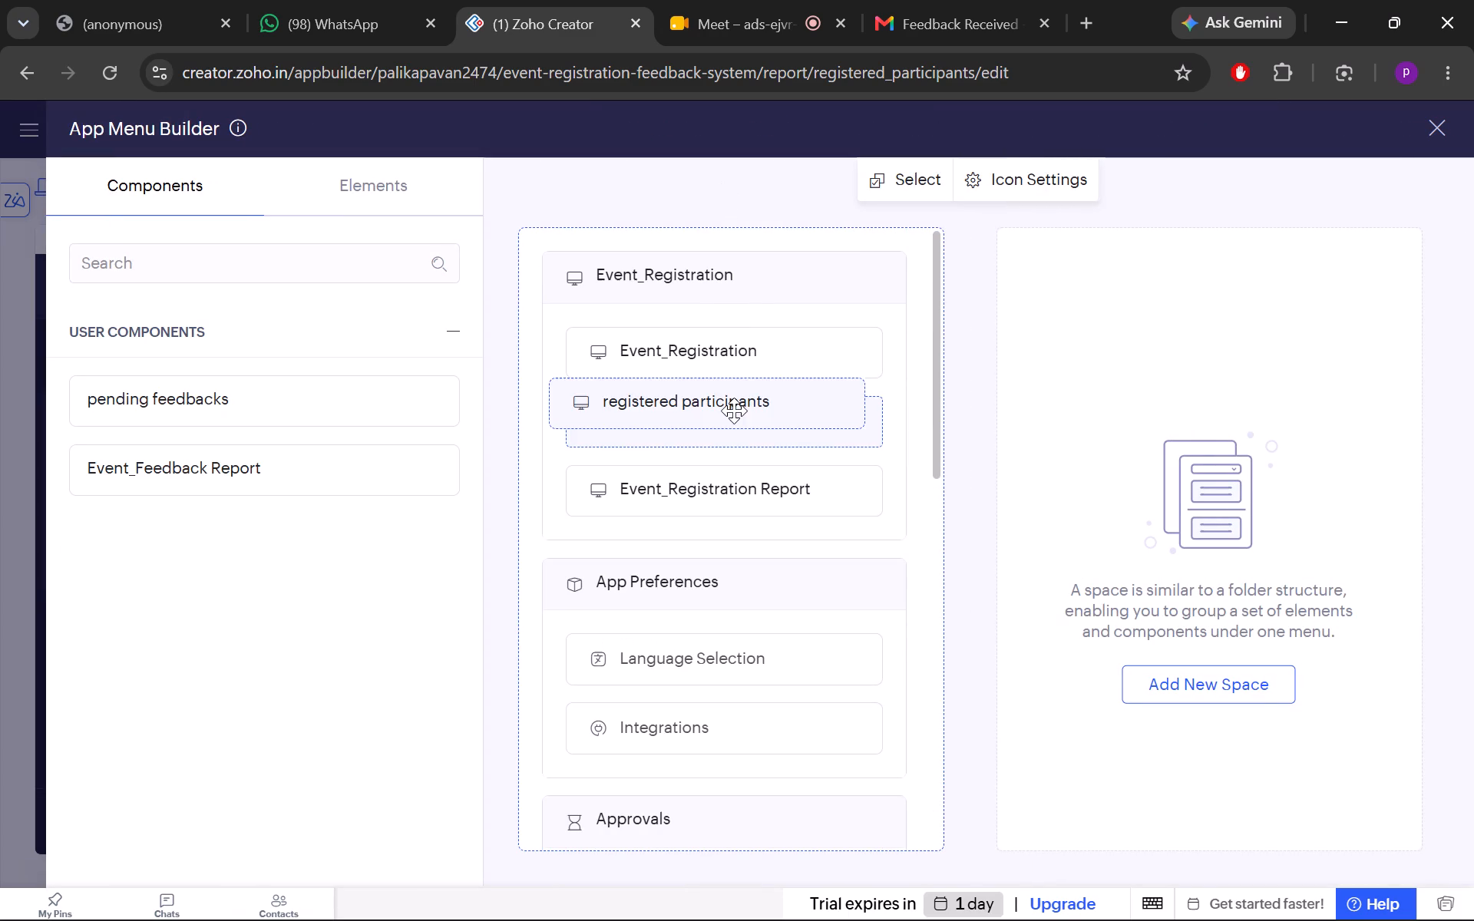
left_click_drag(734, 411, 731, 511)
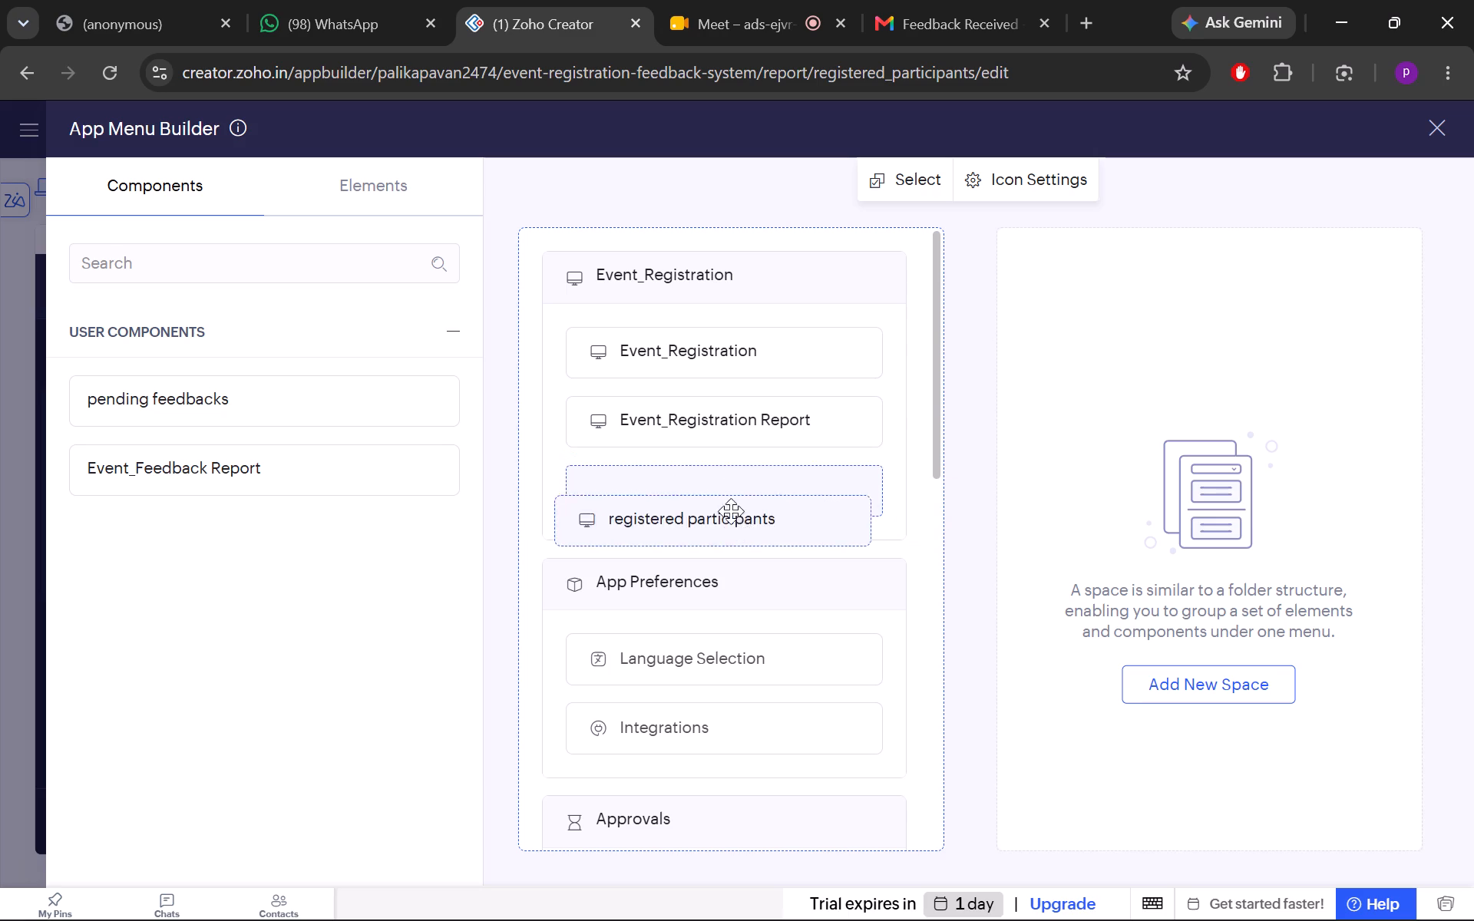
left_click_drag(731, 511, 747, 468)
Add Event_Feedback Report to the Event_Feedback menu section between Event_Feedback and 5 ratings.
scroll(747, 468, "down", 3)
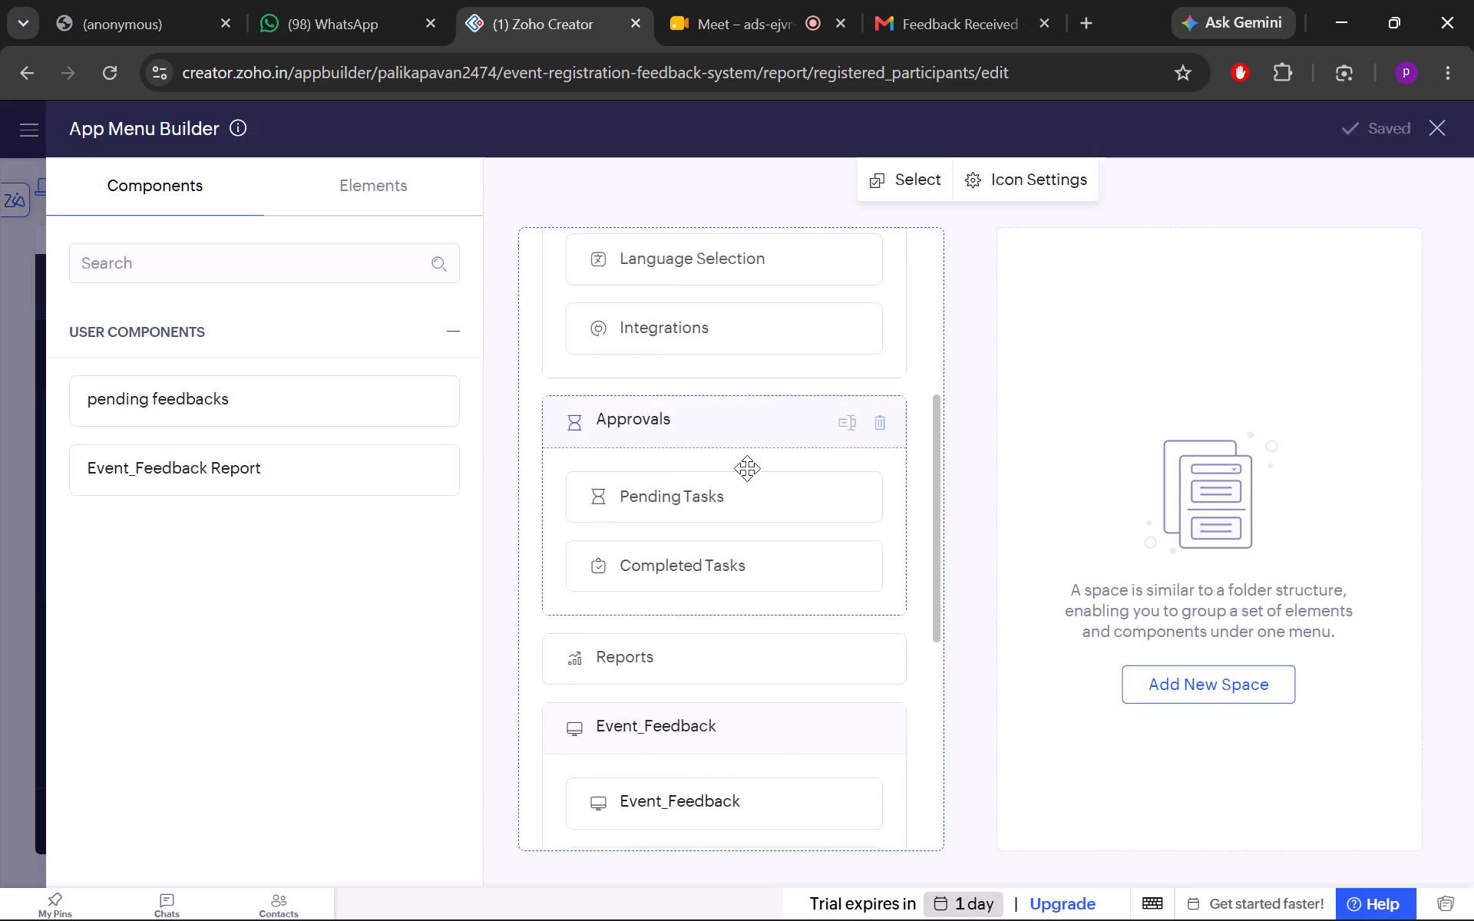
scroll(747, 468, "down", 1)
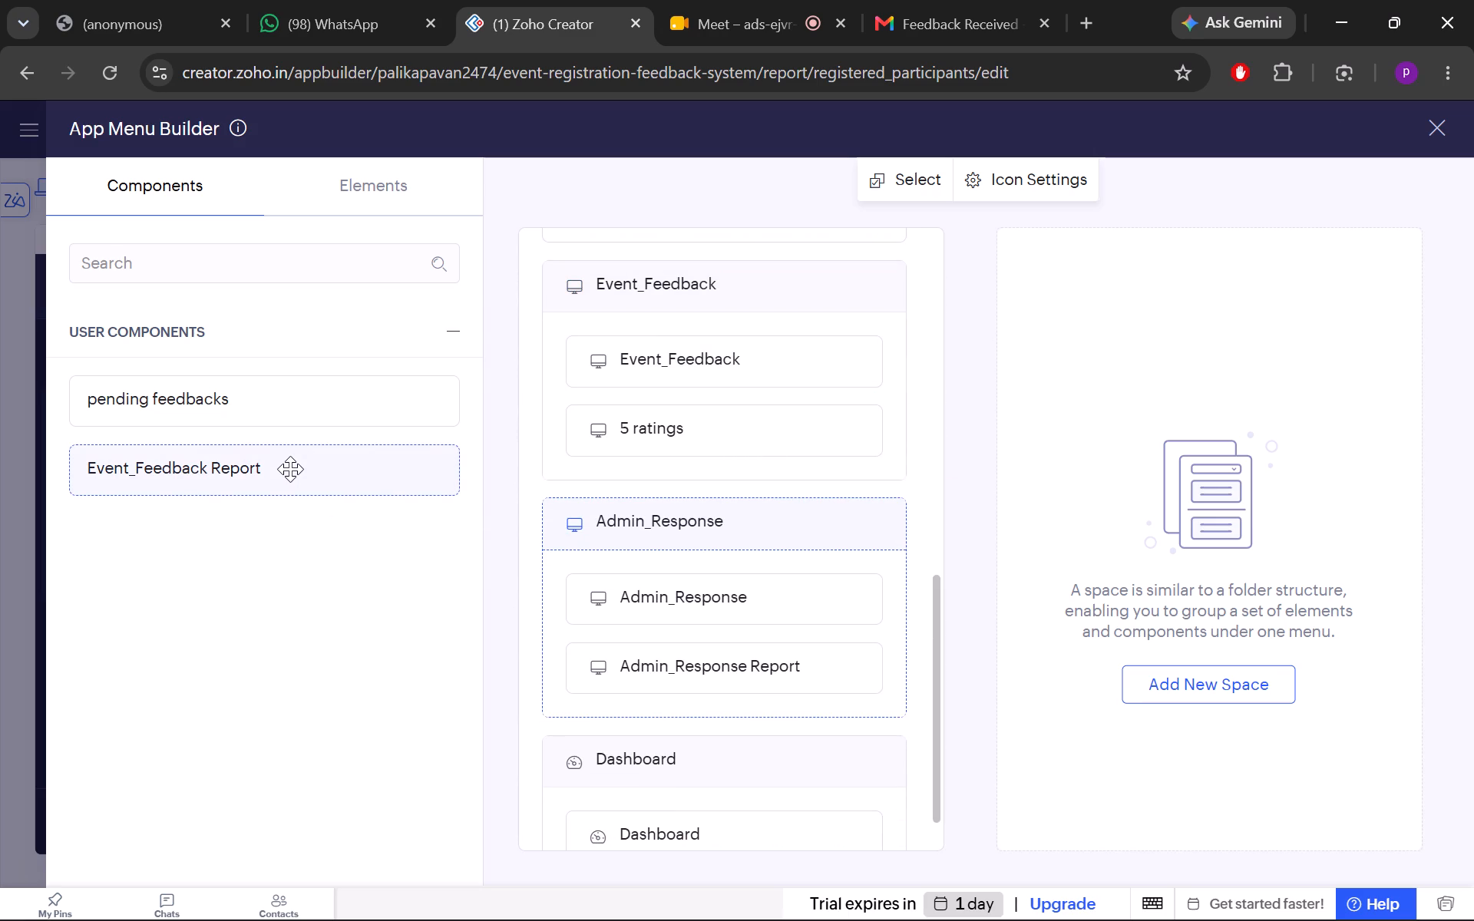
left_click_drag(290, 469, 699, 369)
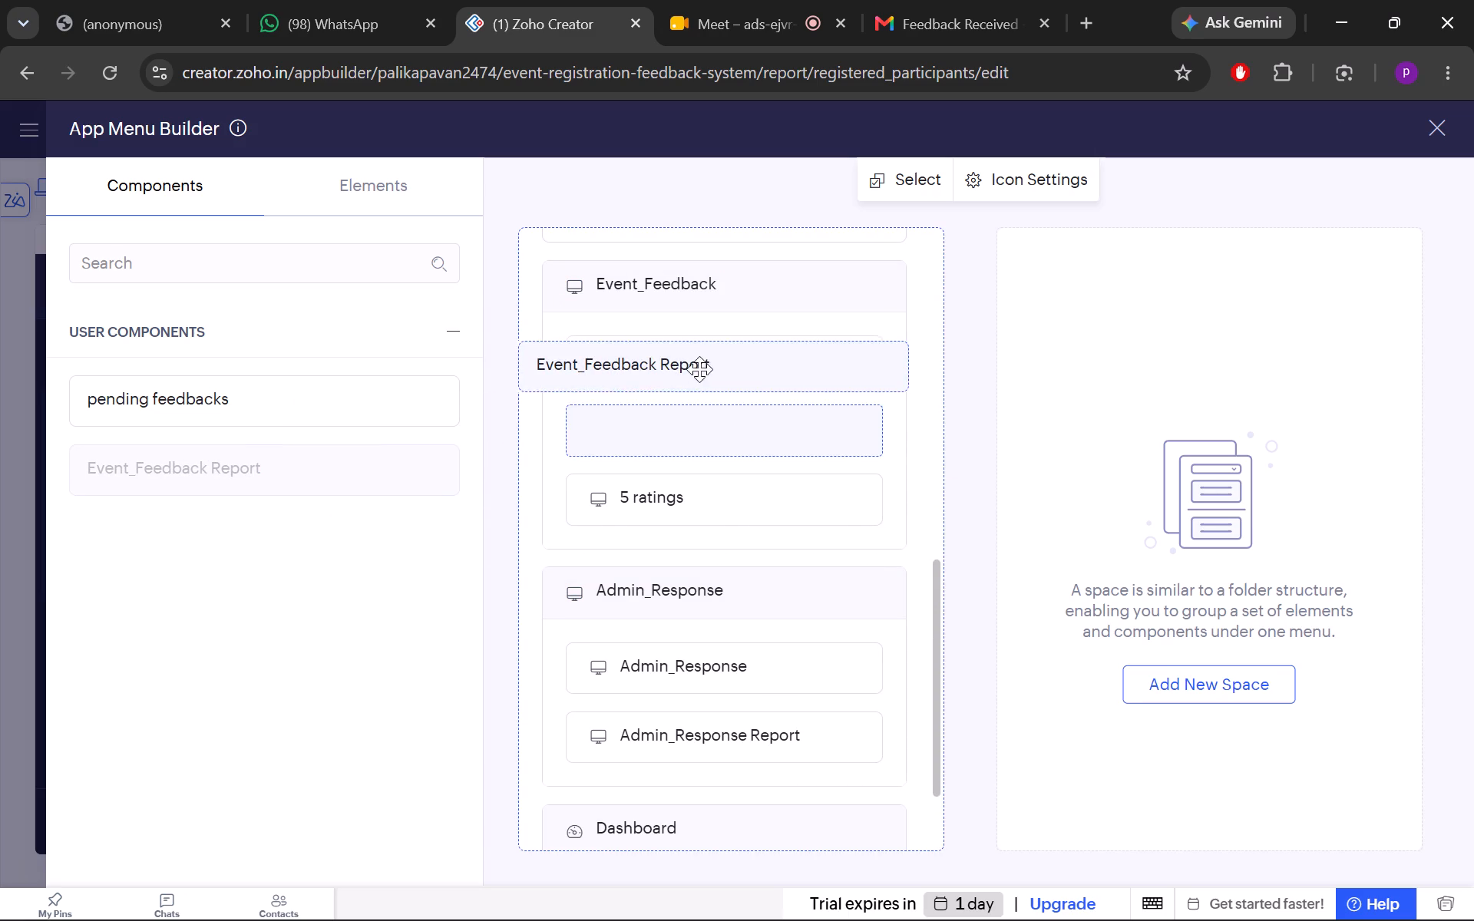
left_click_drag(699, 369, 720, 424)
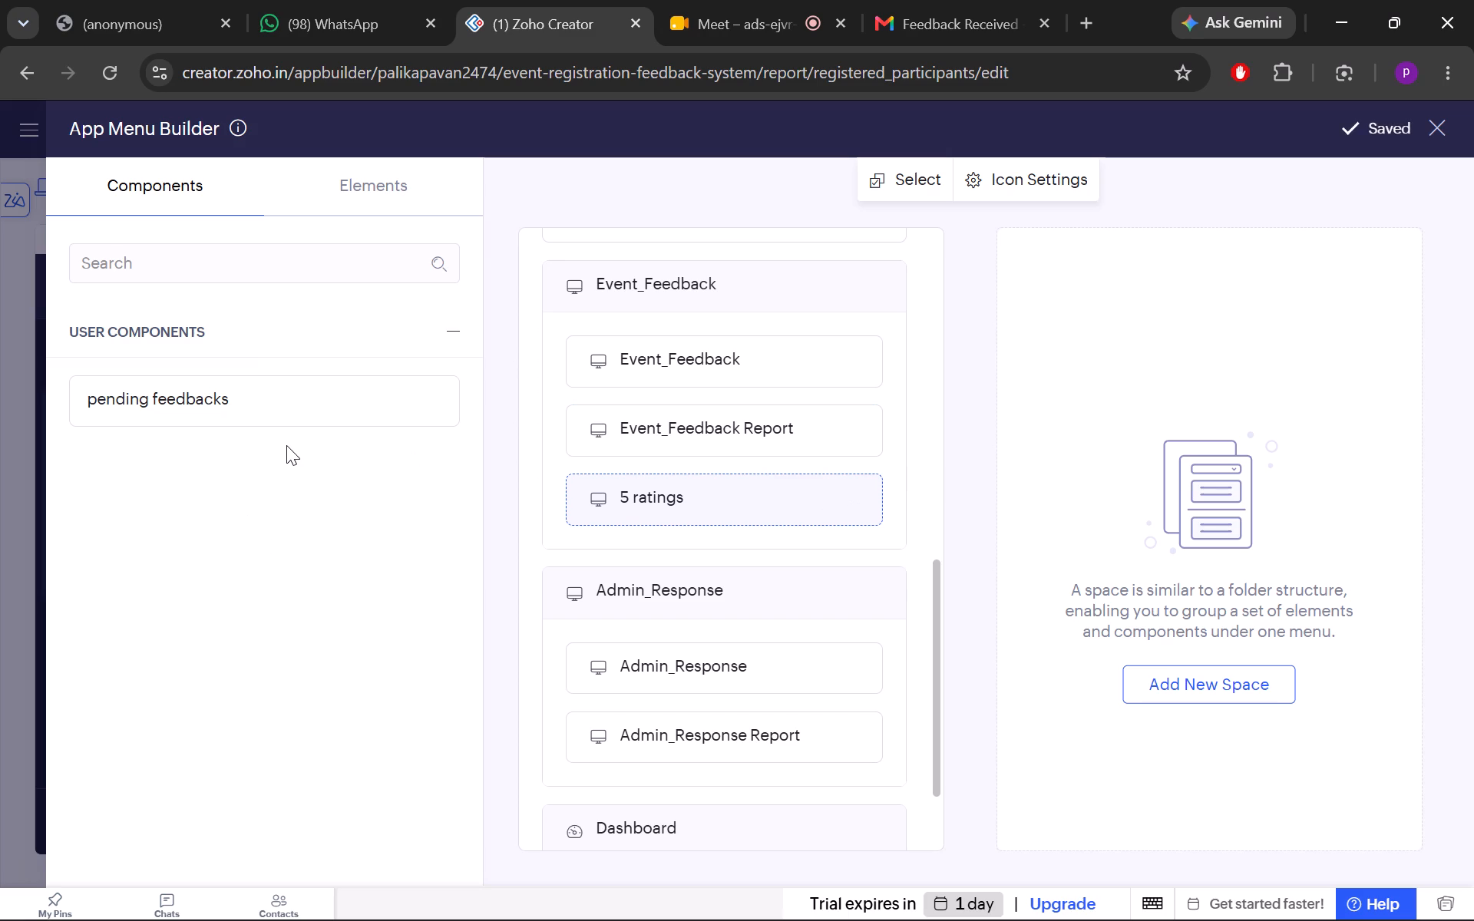
Remove Event_Registration Report from the Event_Registration menu section, and close the App Menu Builder.
scroll(286, 445, "up", 1)
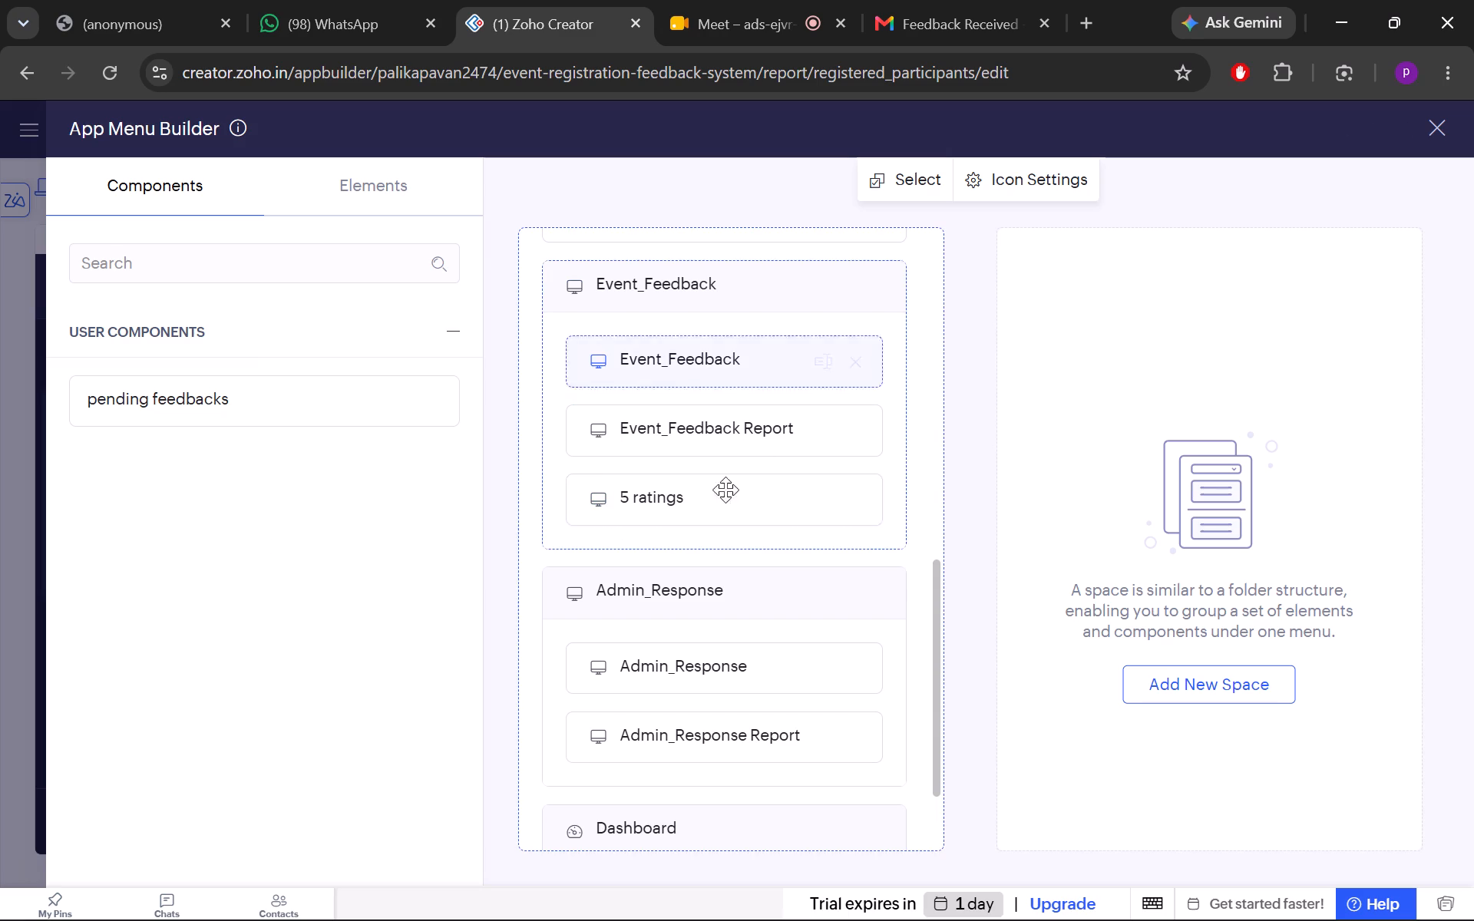
scroll(516, 457, "up", 1)
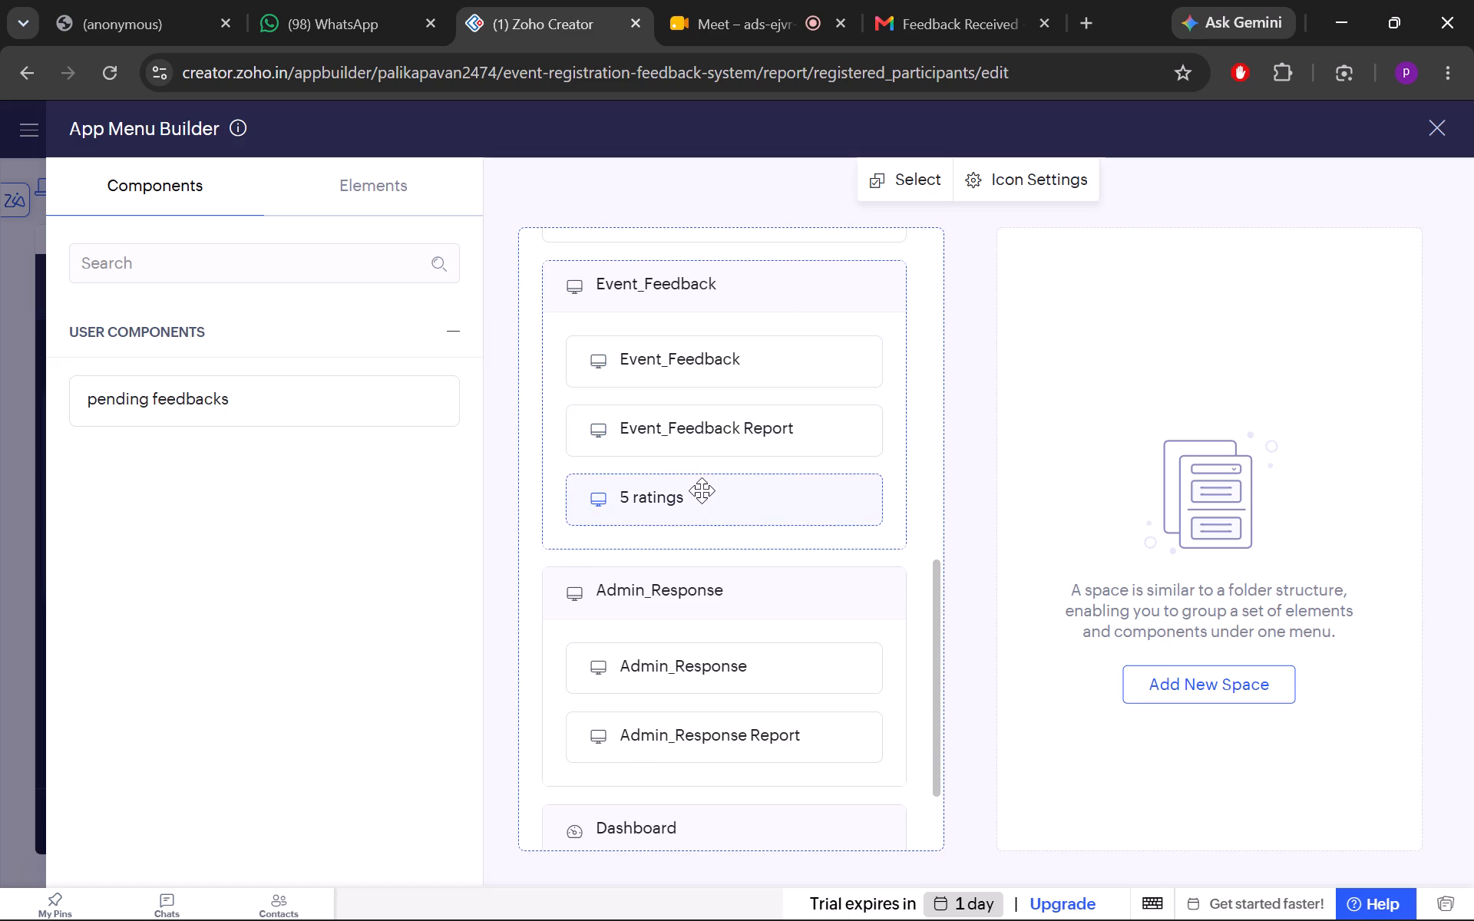
scroll(623, 462, "up", 6)
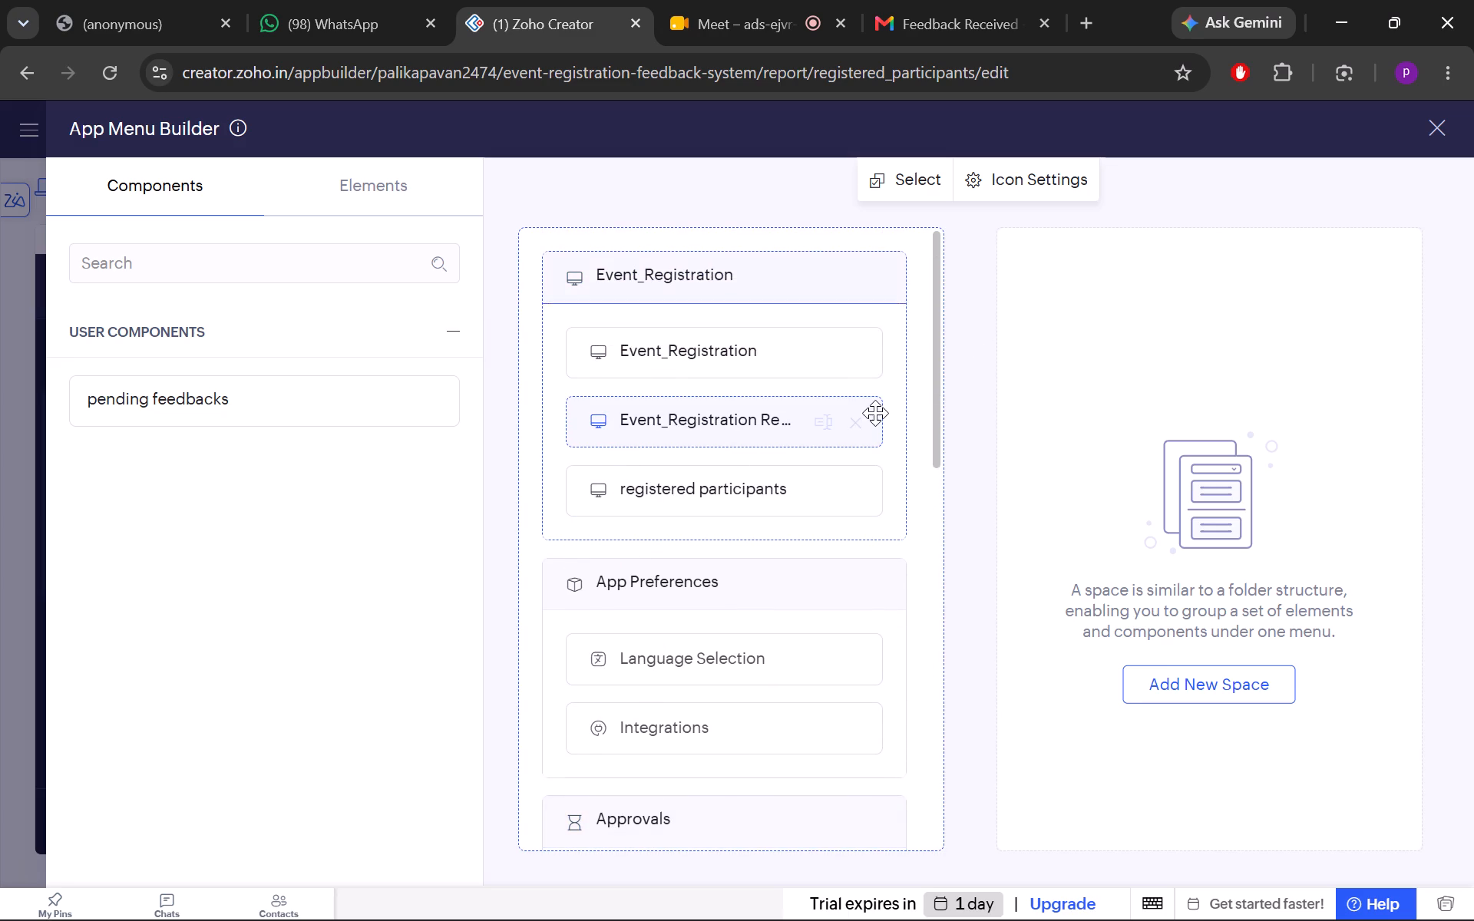
left_click(856, 414)
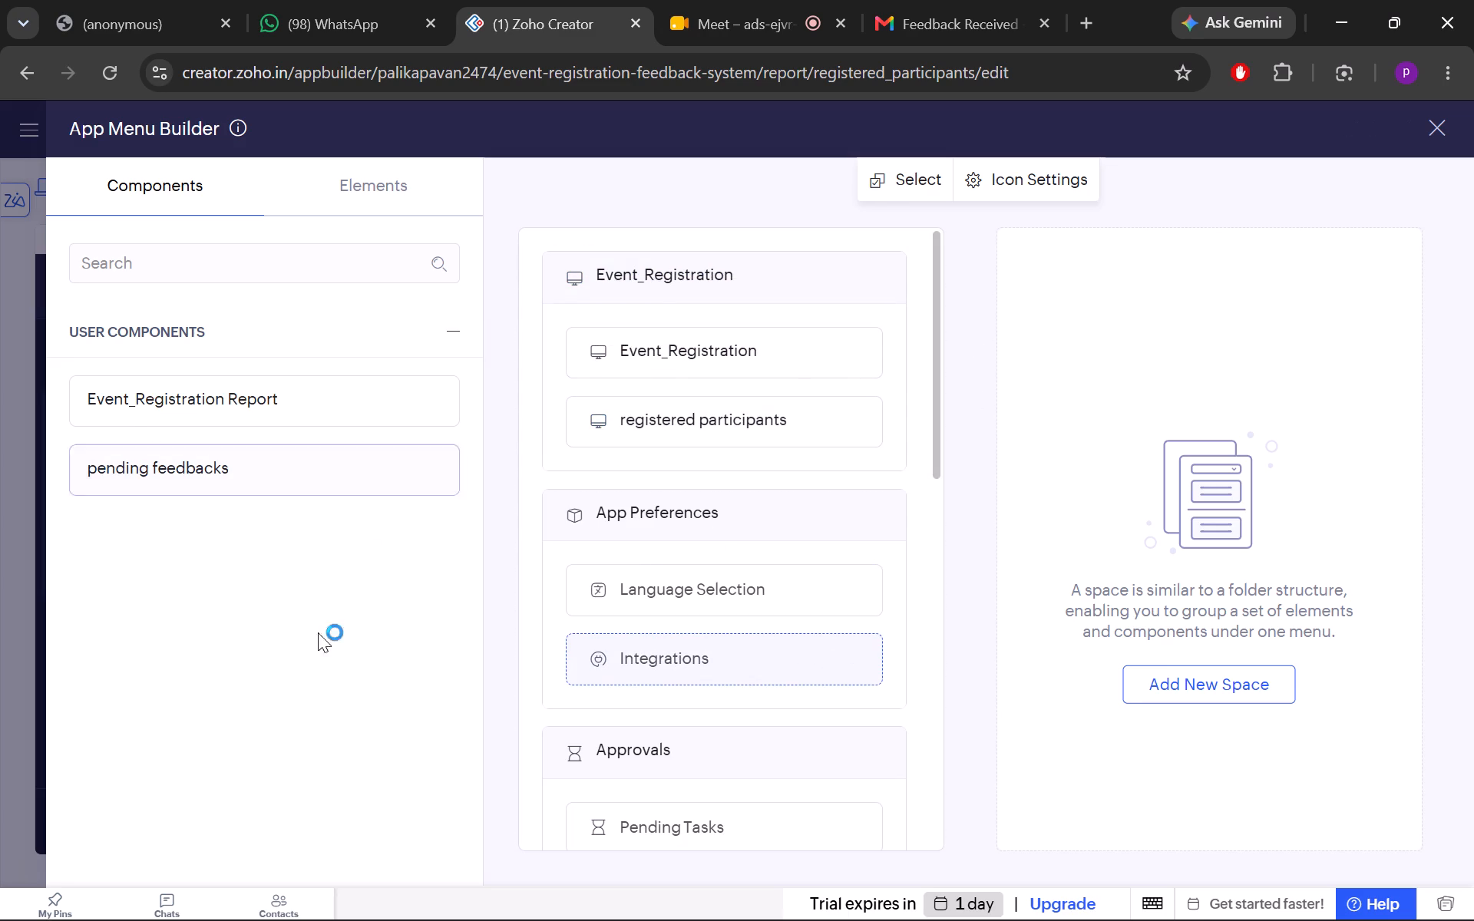
scroll(314, 649, "down", 4)
scroll(535, 634, "down", 8)
scroll(535, 634, "up", 8)
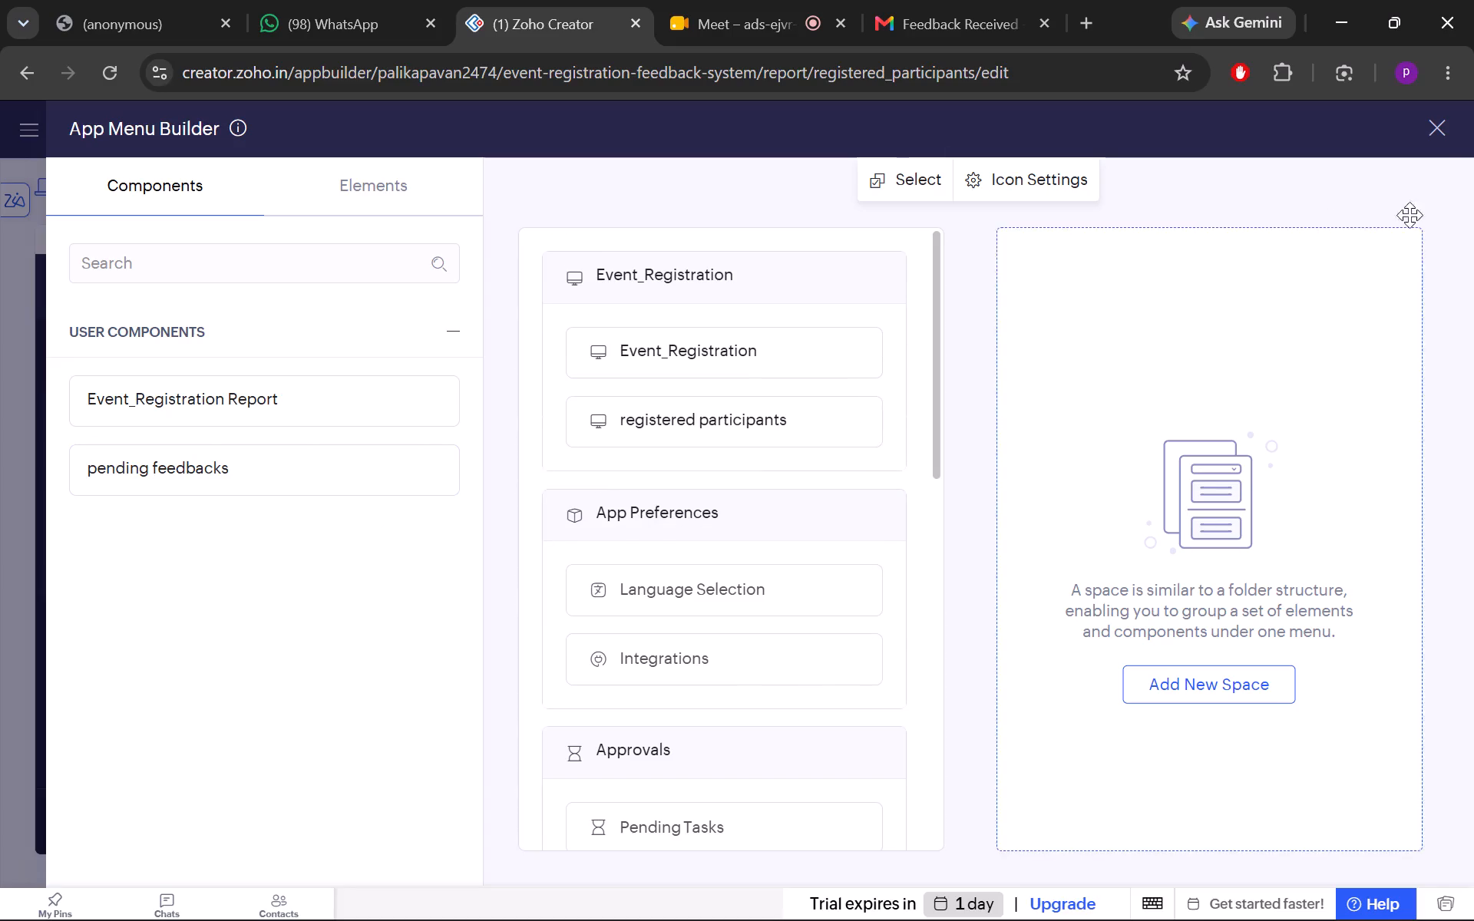
left_click(1433, 129)
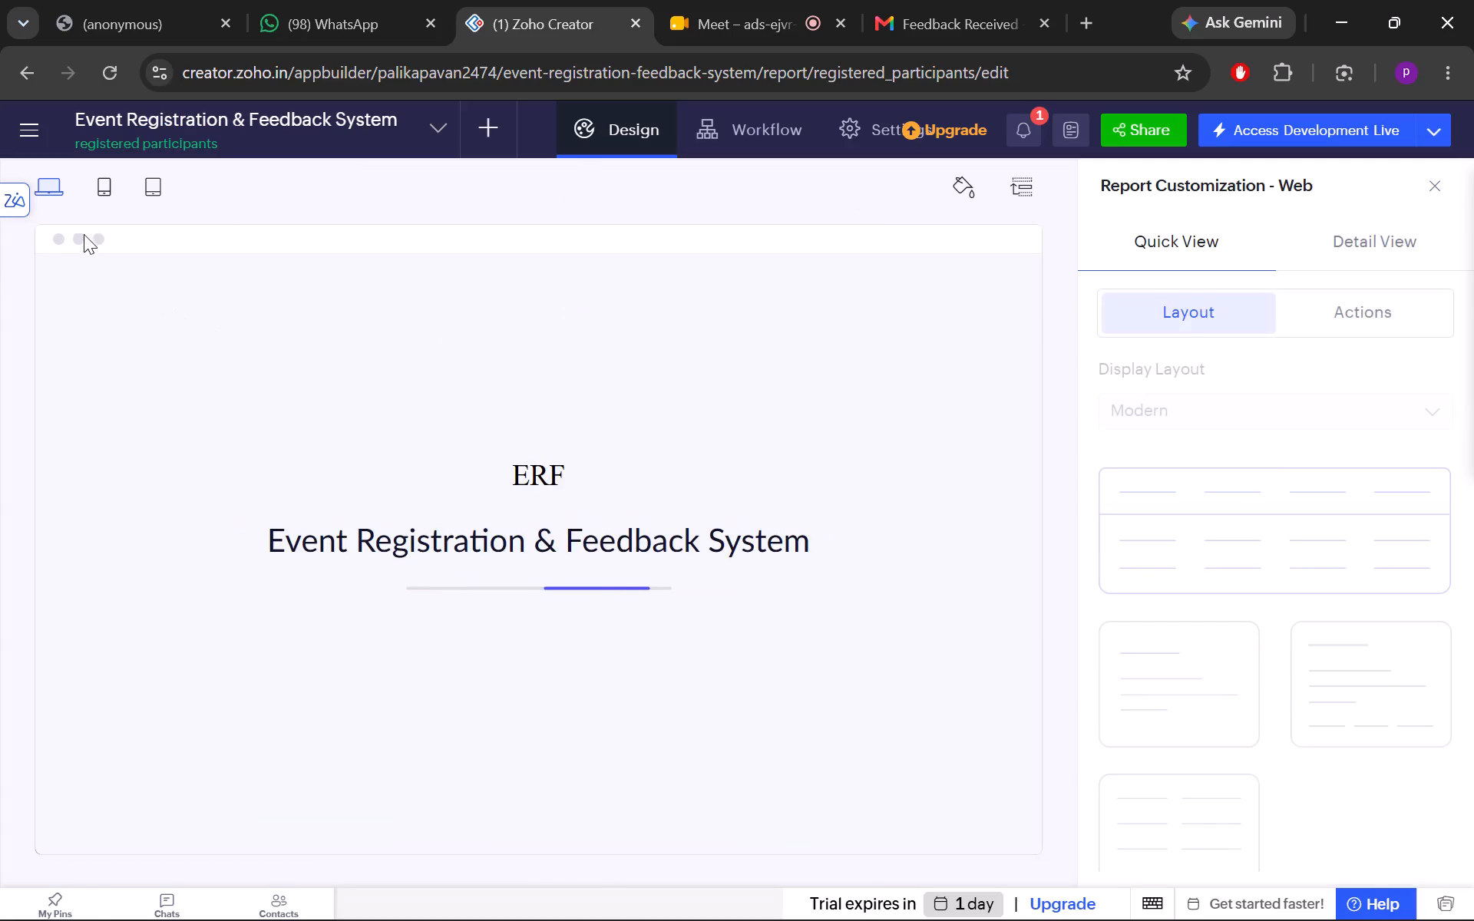
Check the rearranged menu in the app preview by opening the forms and reports under Event_Registration, Event_Feedback and Admin_Response.
left_click(178, 395)
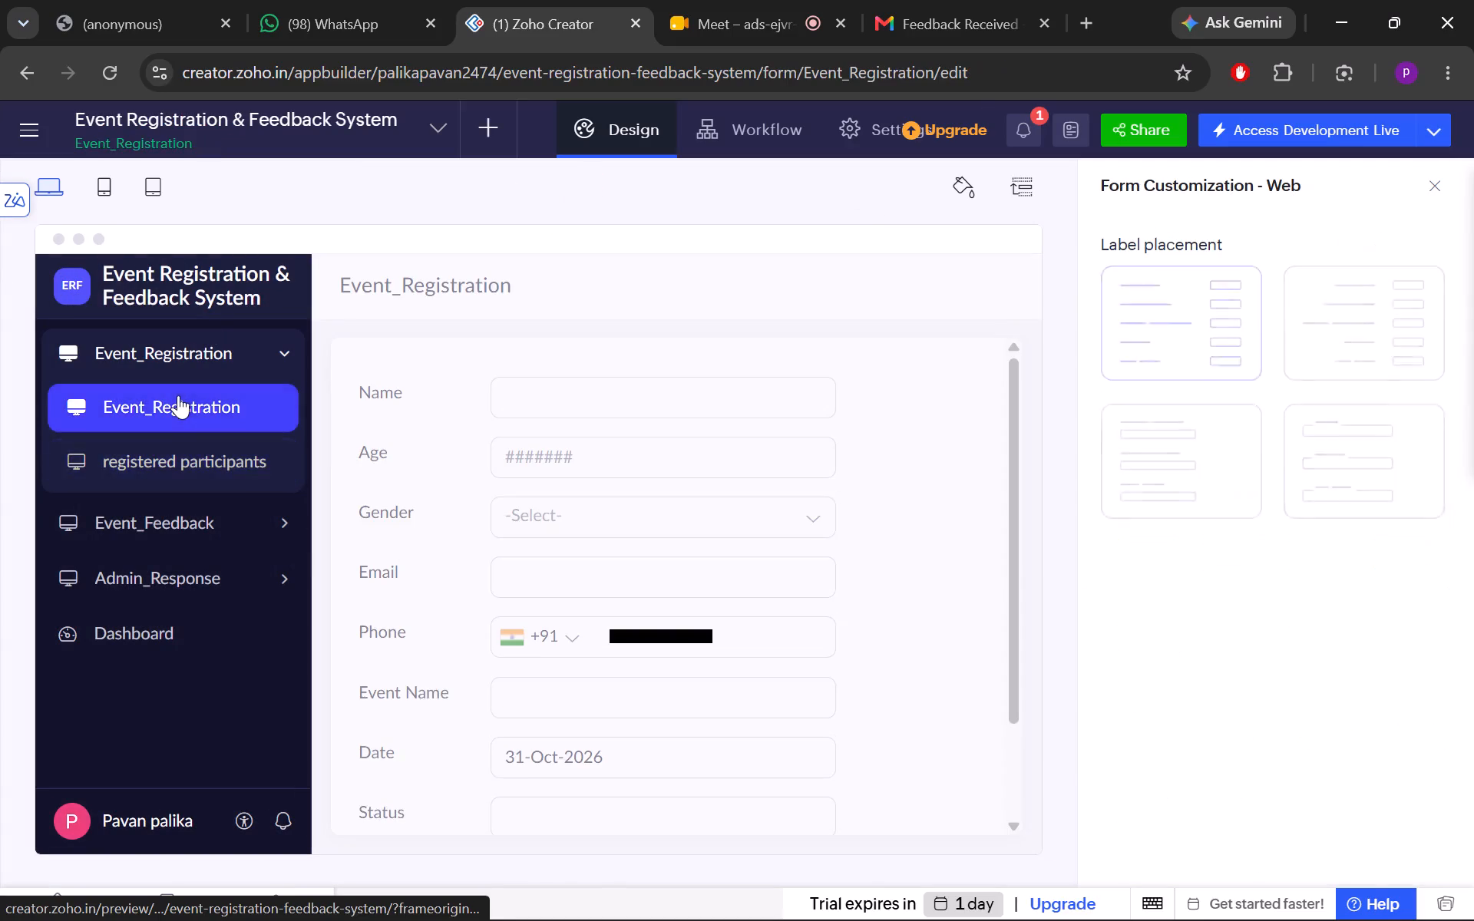
left_click(221, 470)
left_click(174, 533)
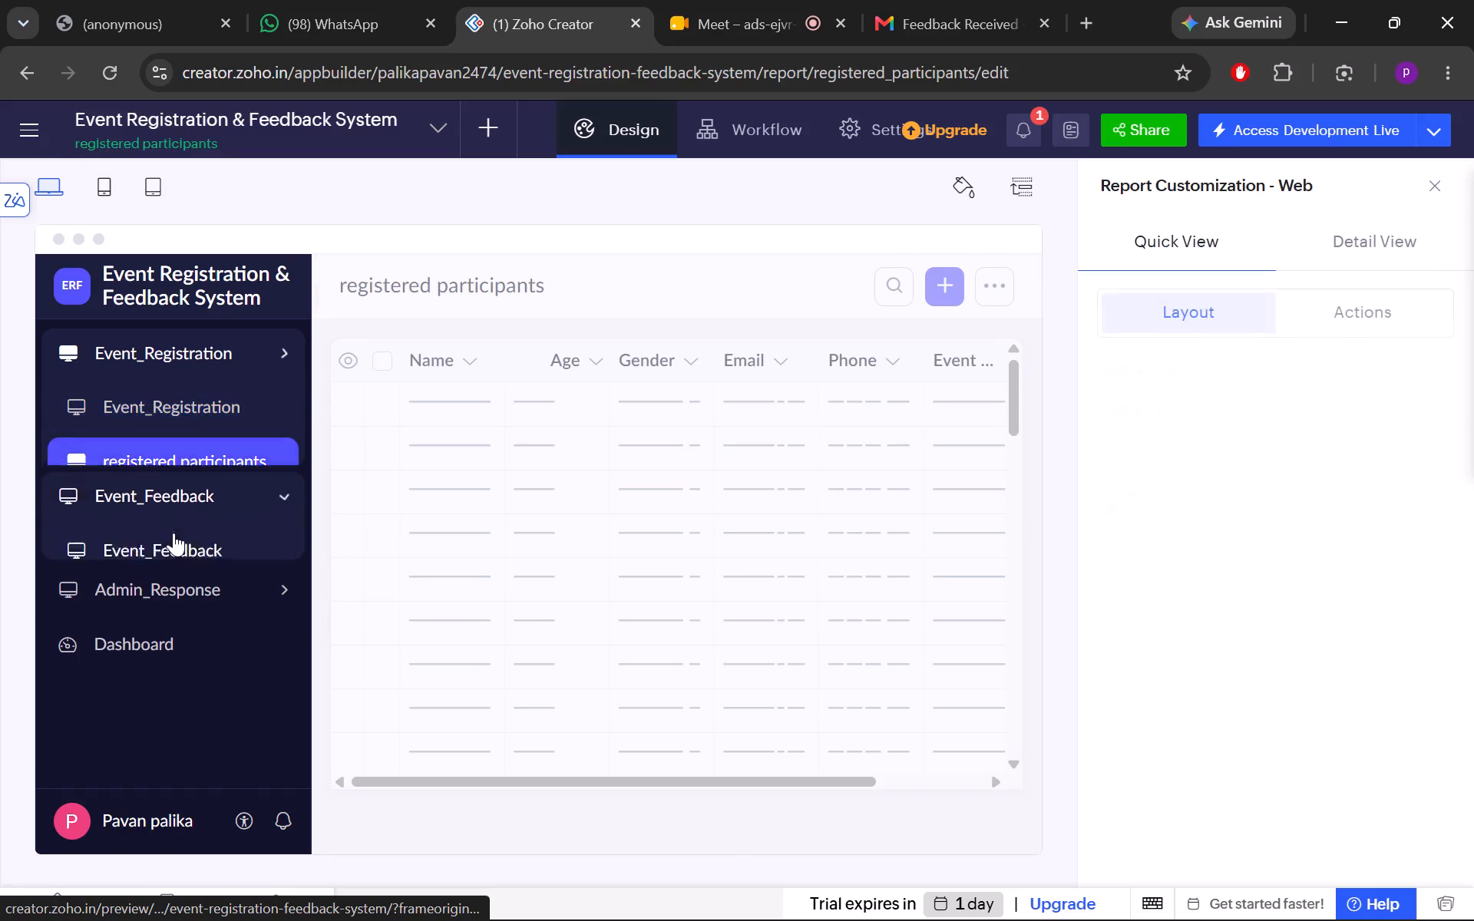
left_click(226, 482)
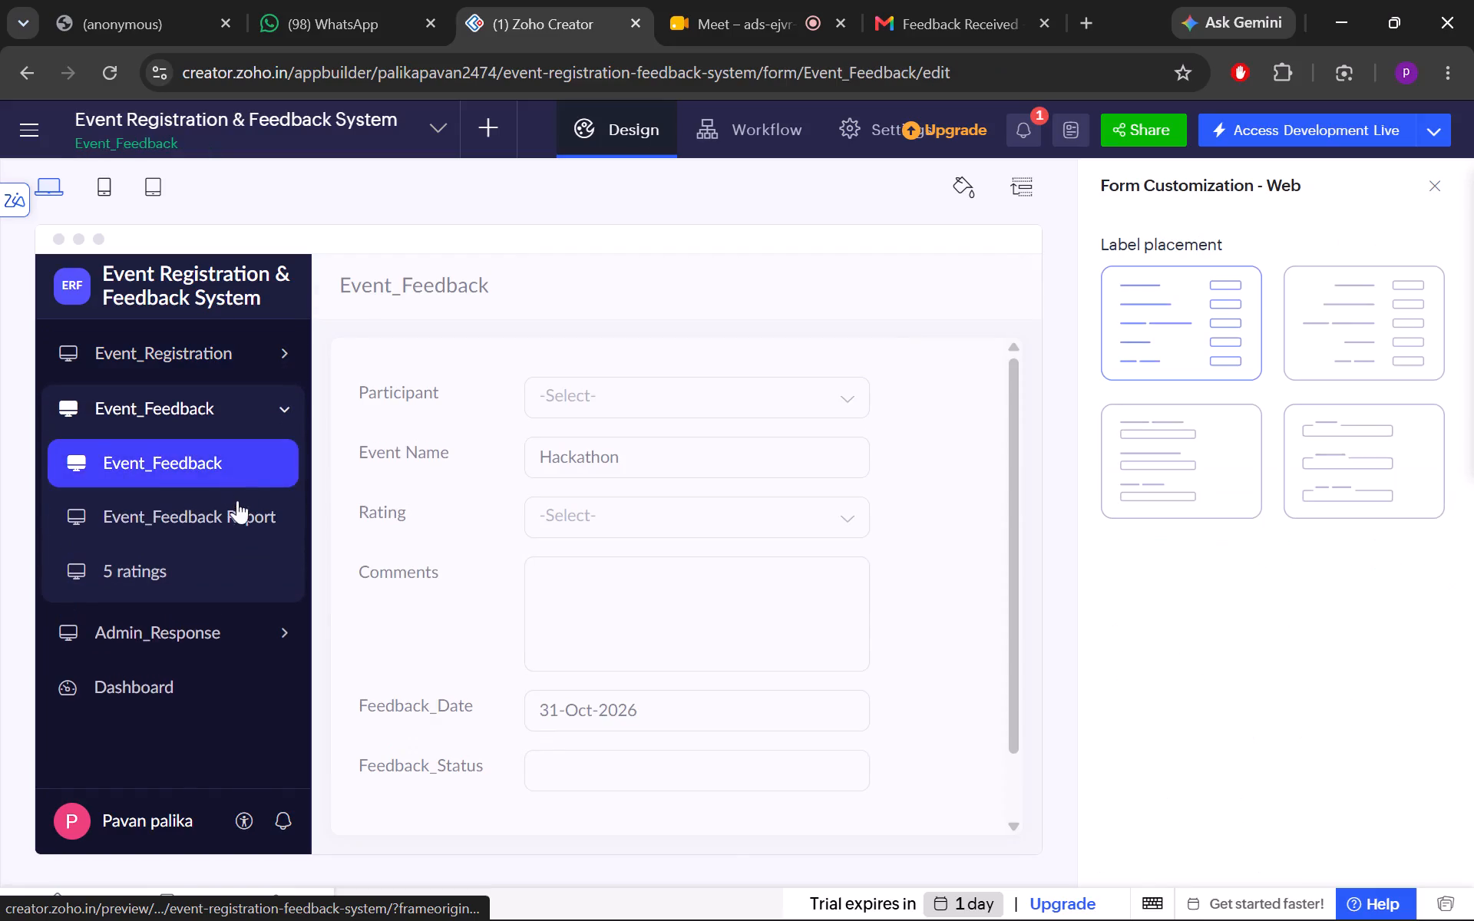
left_click(250, 515)
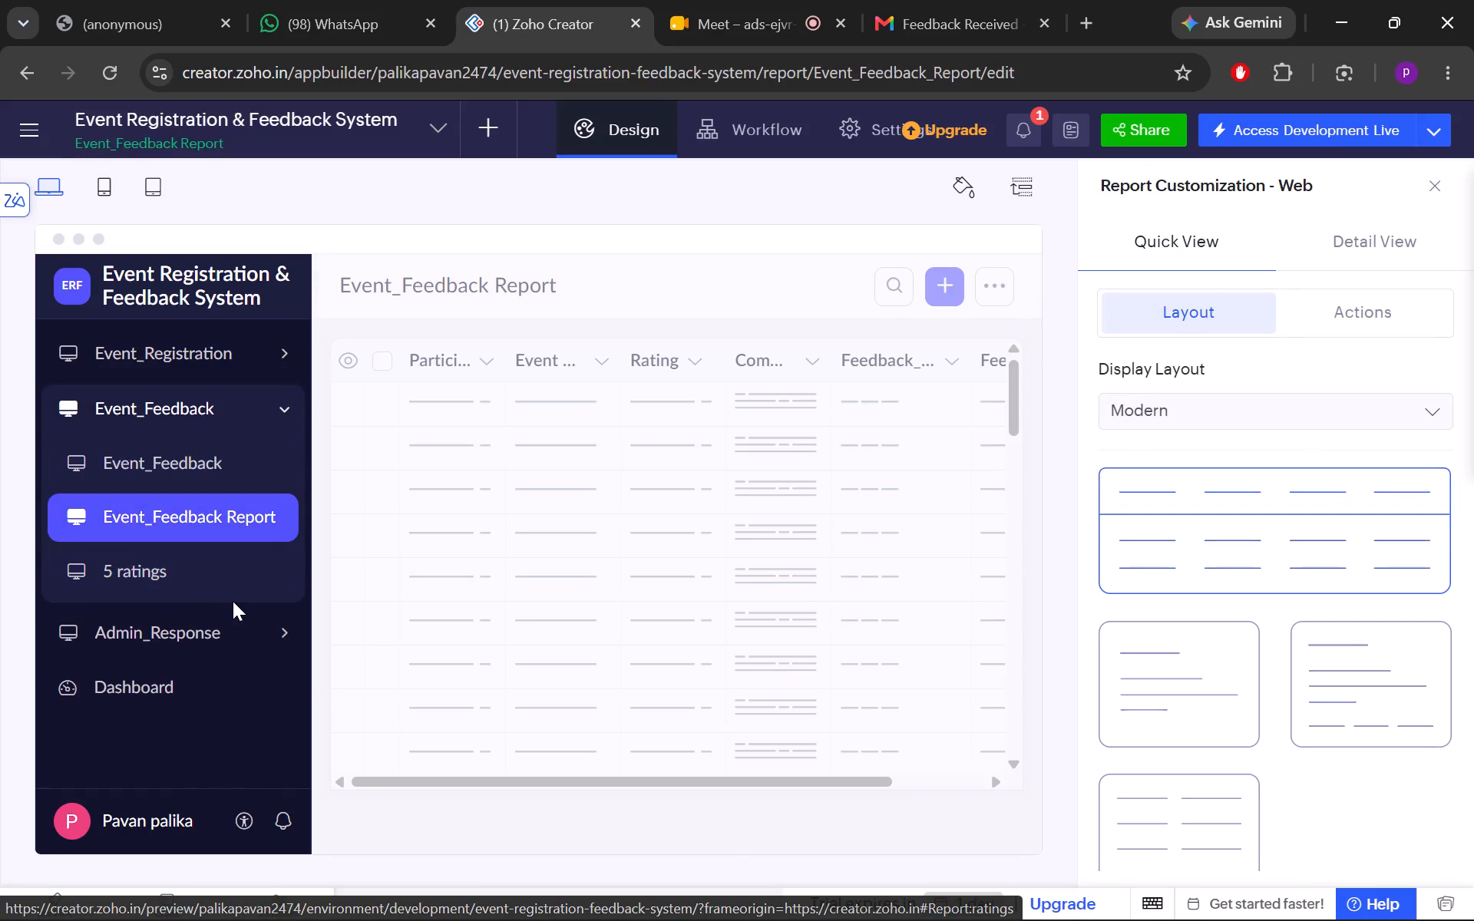
left_click(252, 579)
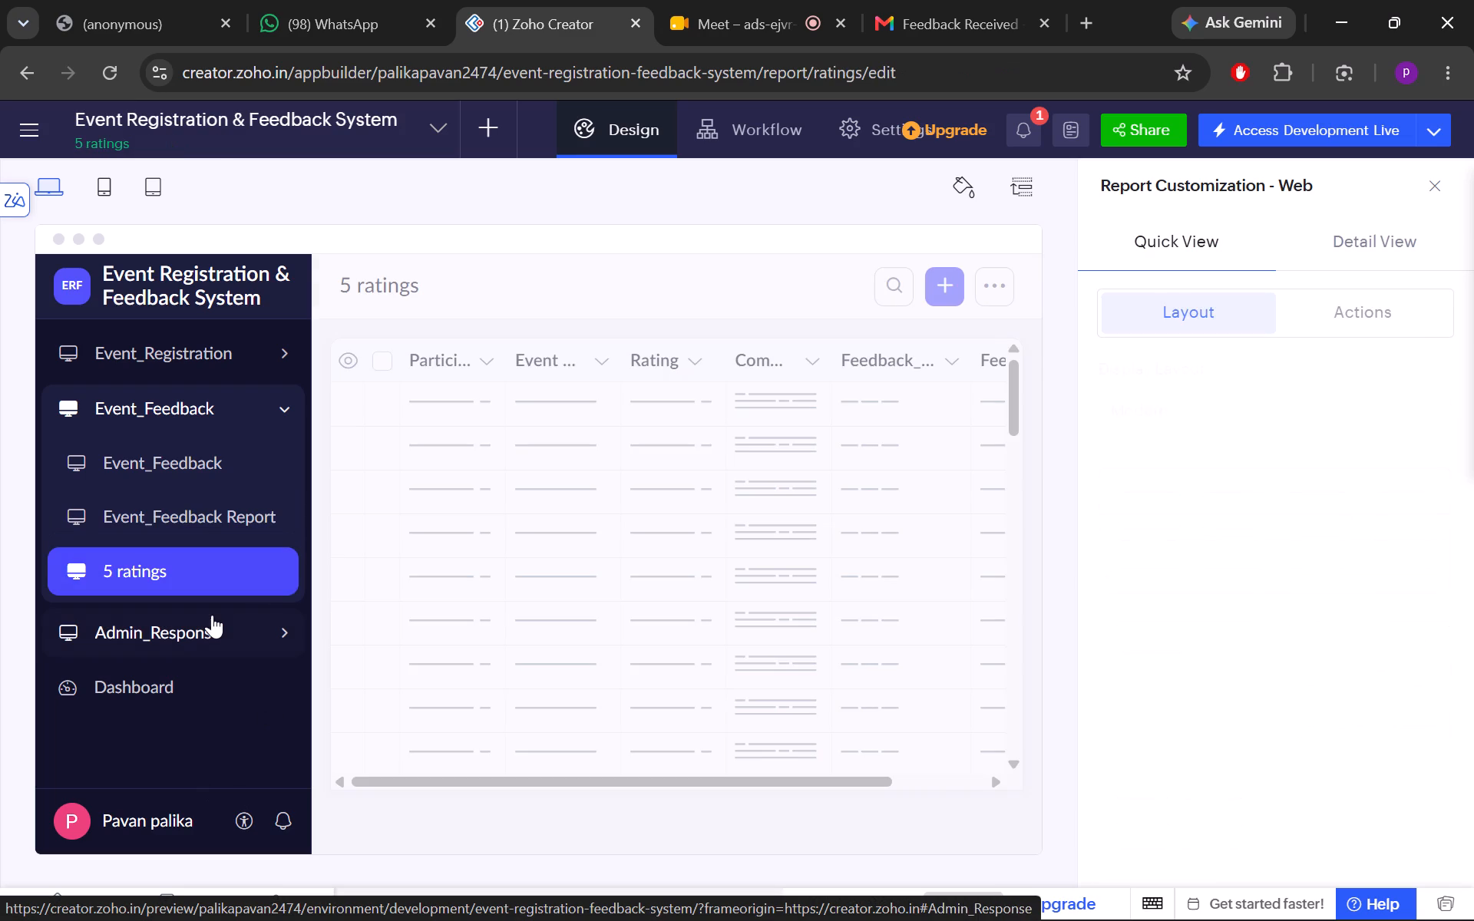
left_click(212, 615)
left_click(217, 506)
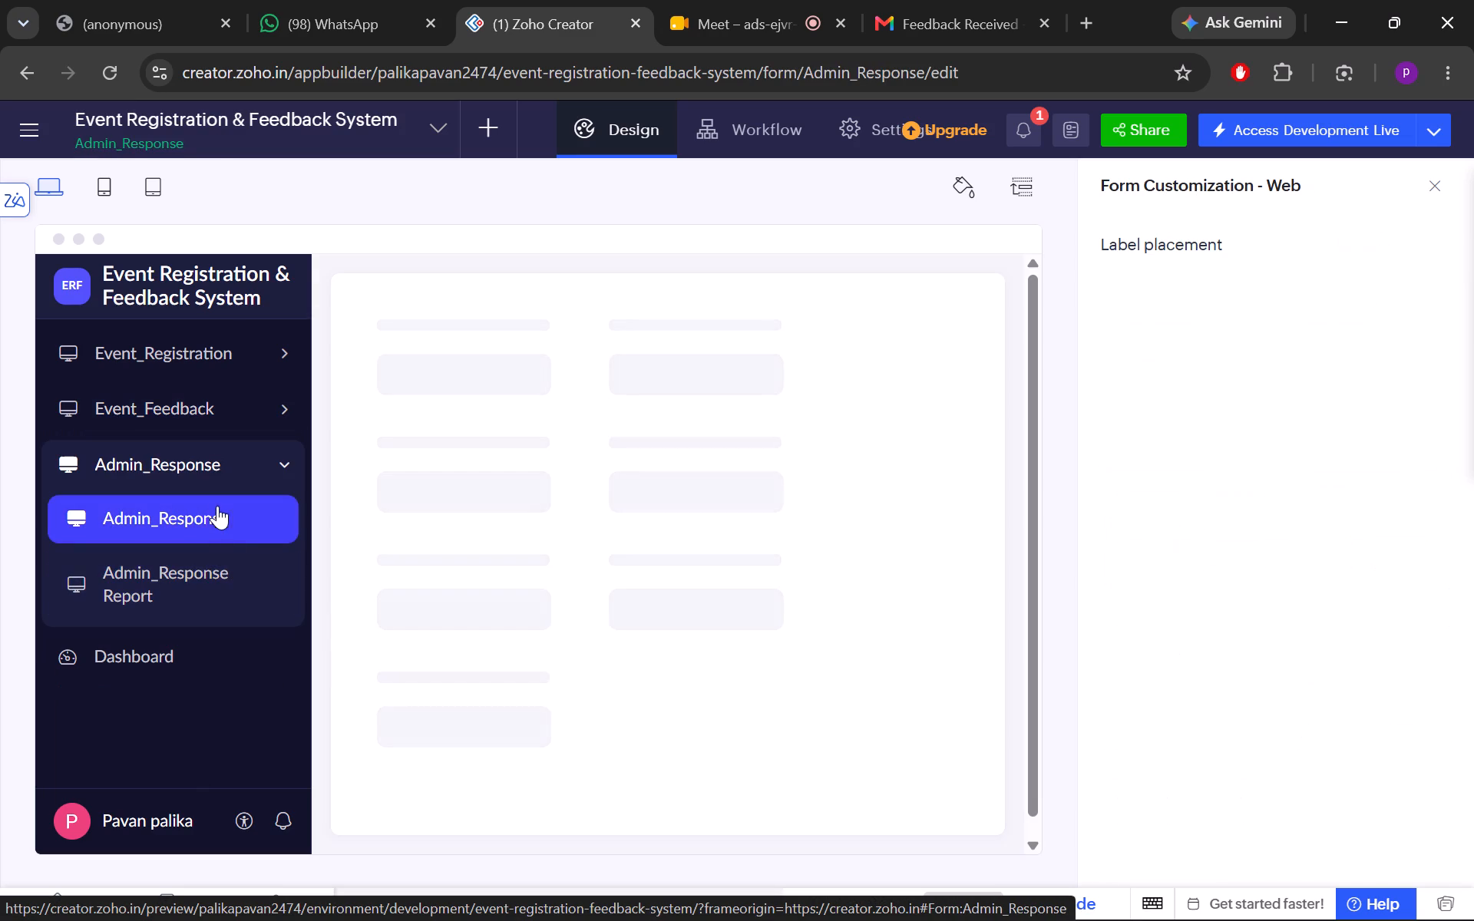
left_click(230, 562)
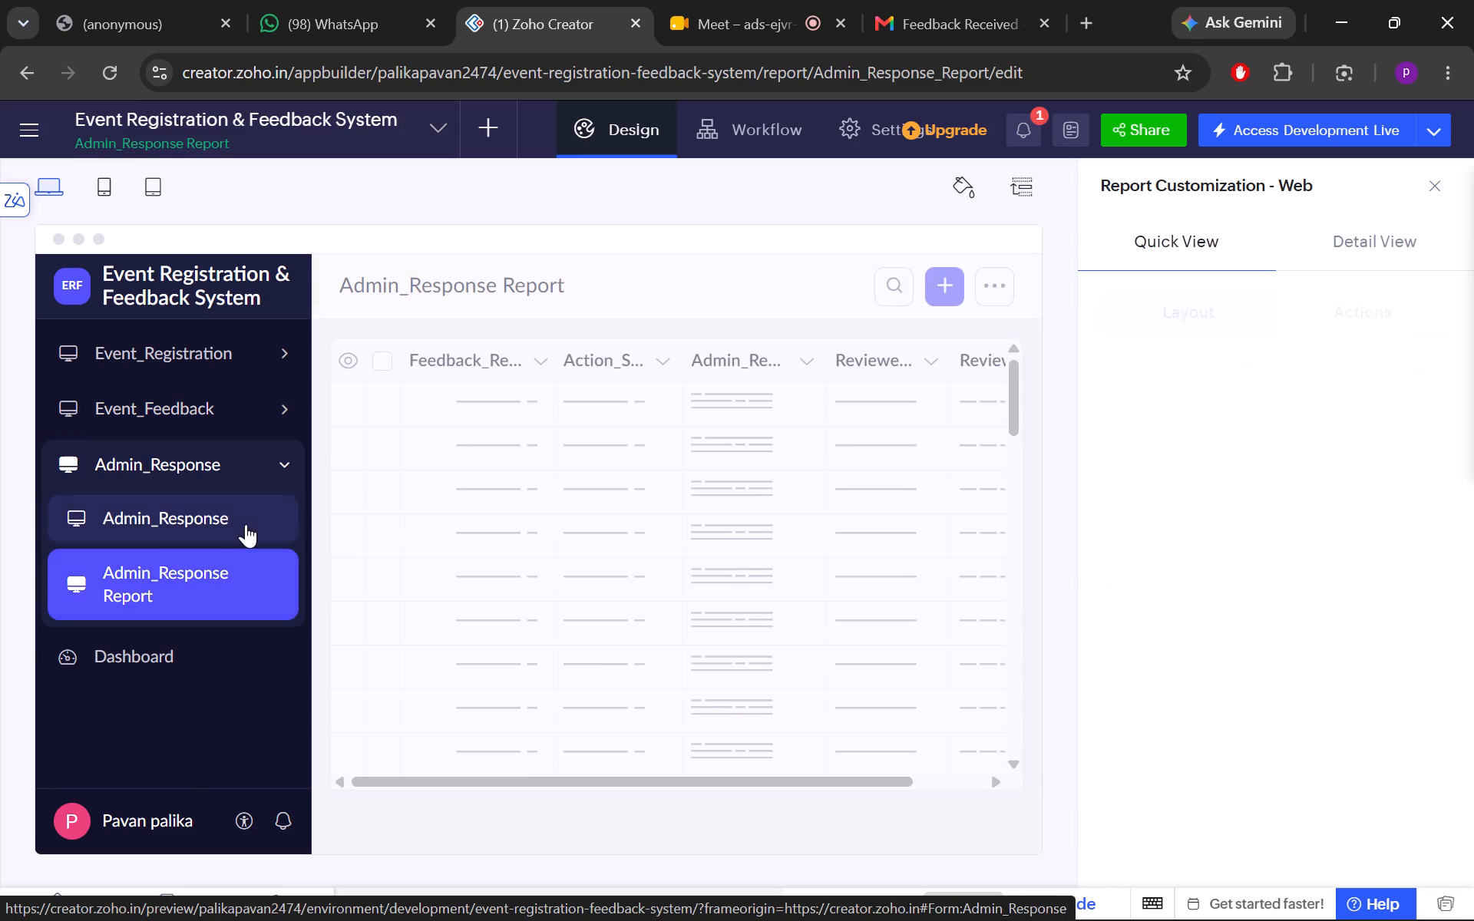
left_click(246, 524)
left_click(259, 476)
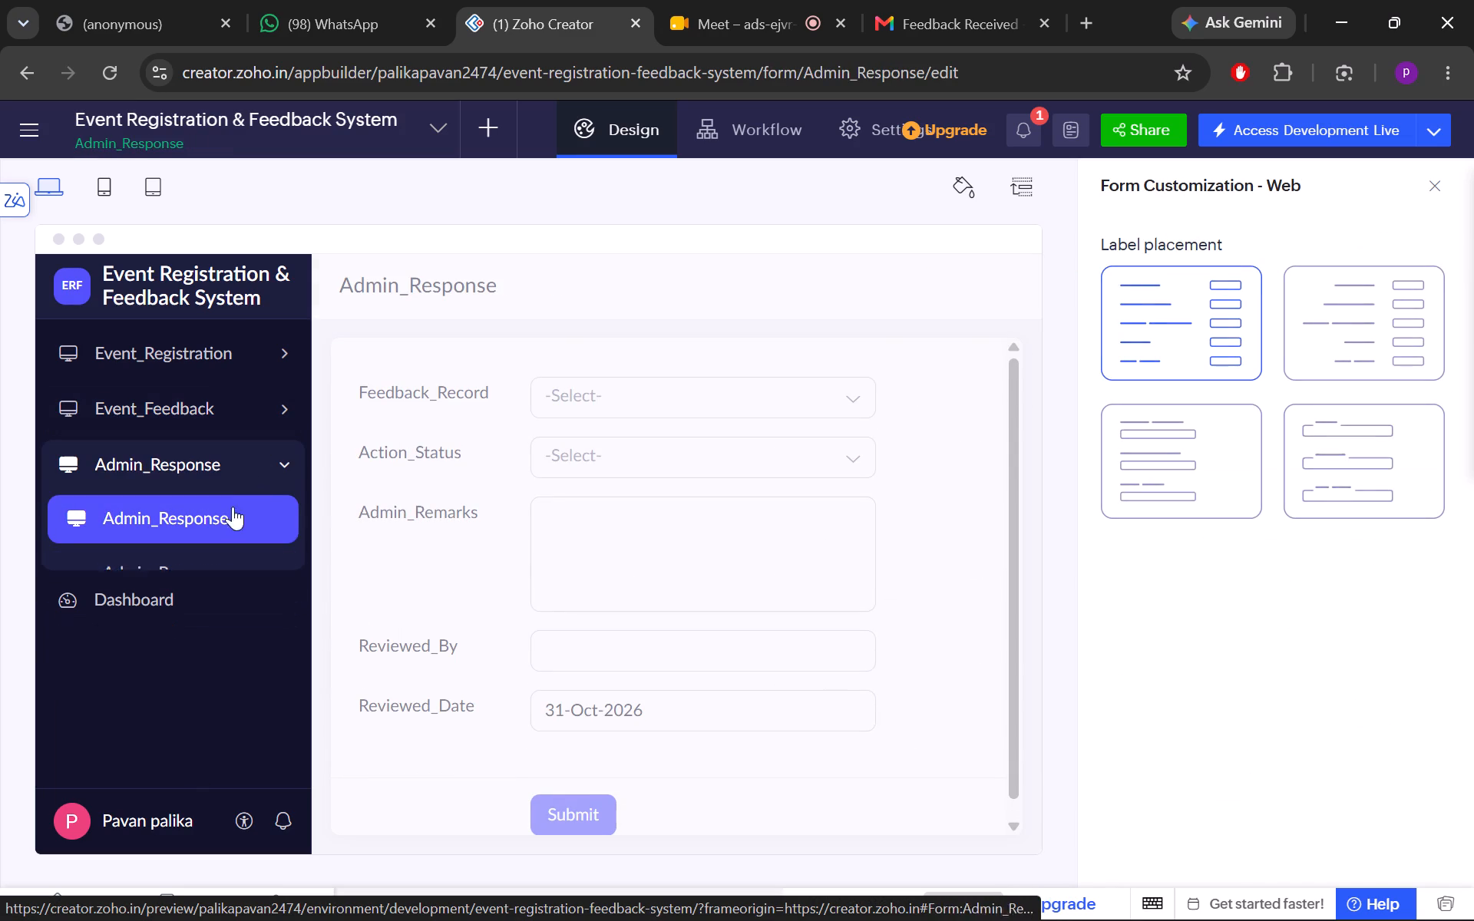
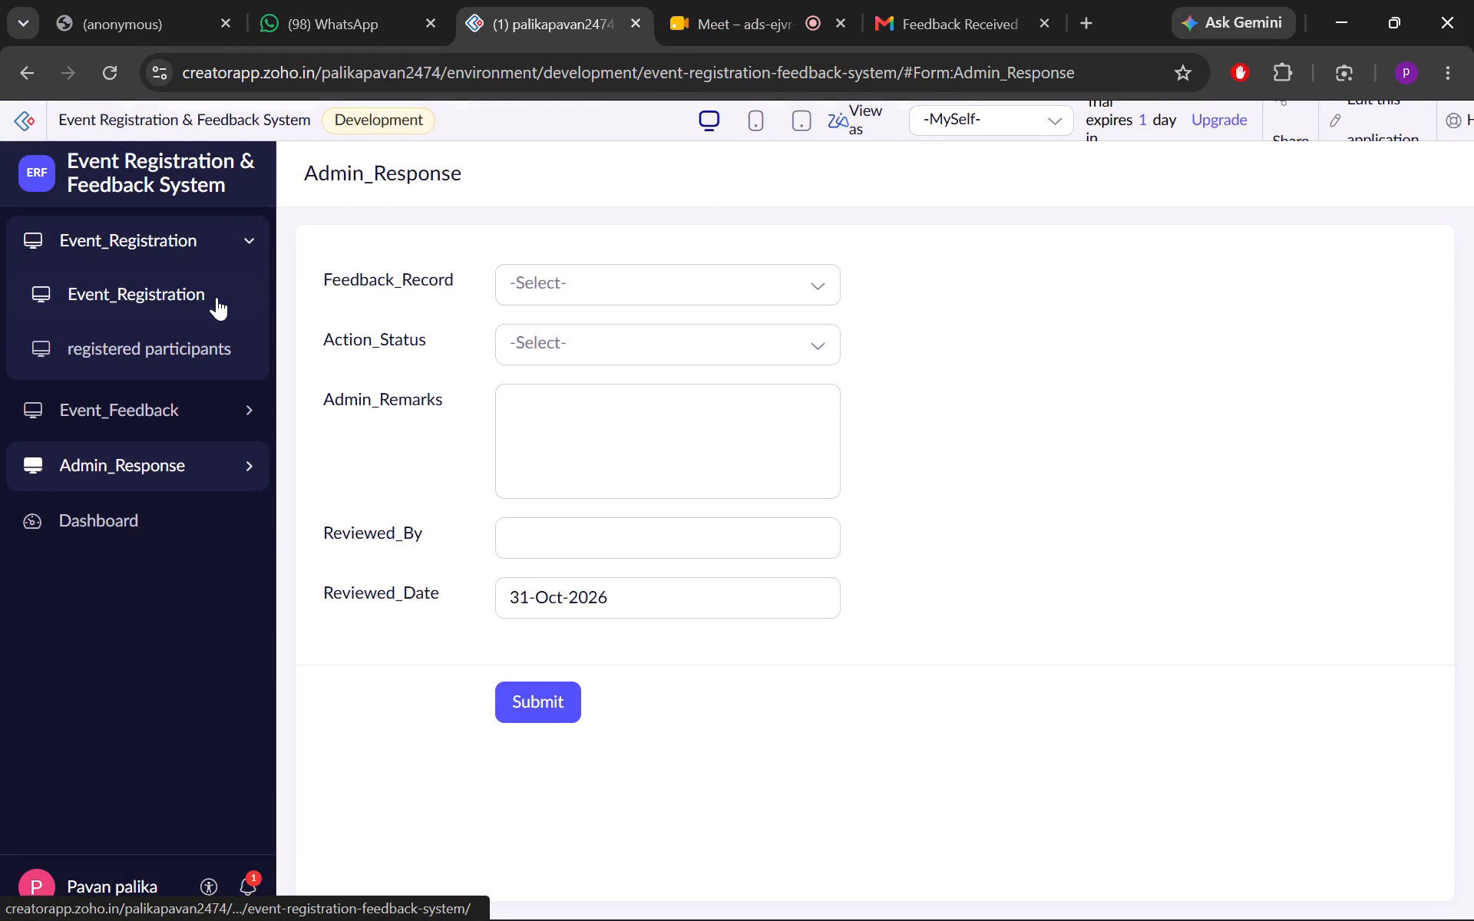
Open the Event_Registration form in the app preview and check the available View as users, keeping MySelf.
left_click(216, 297)
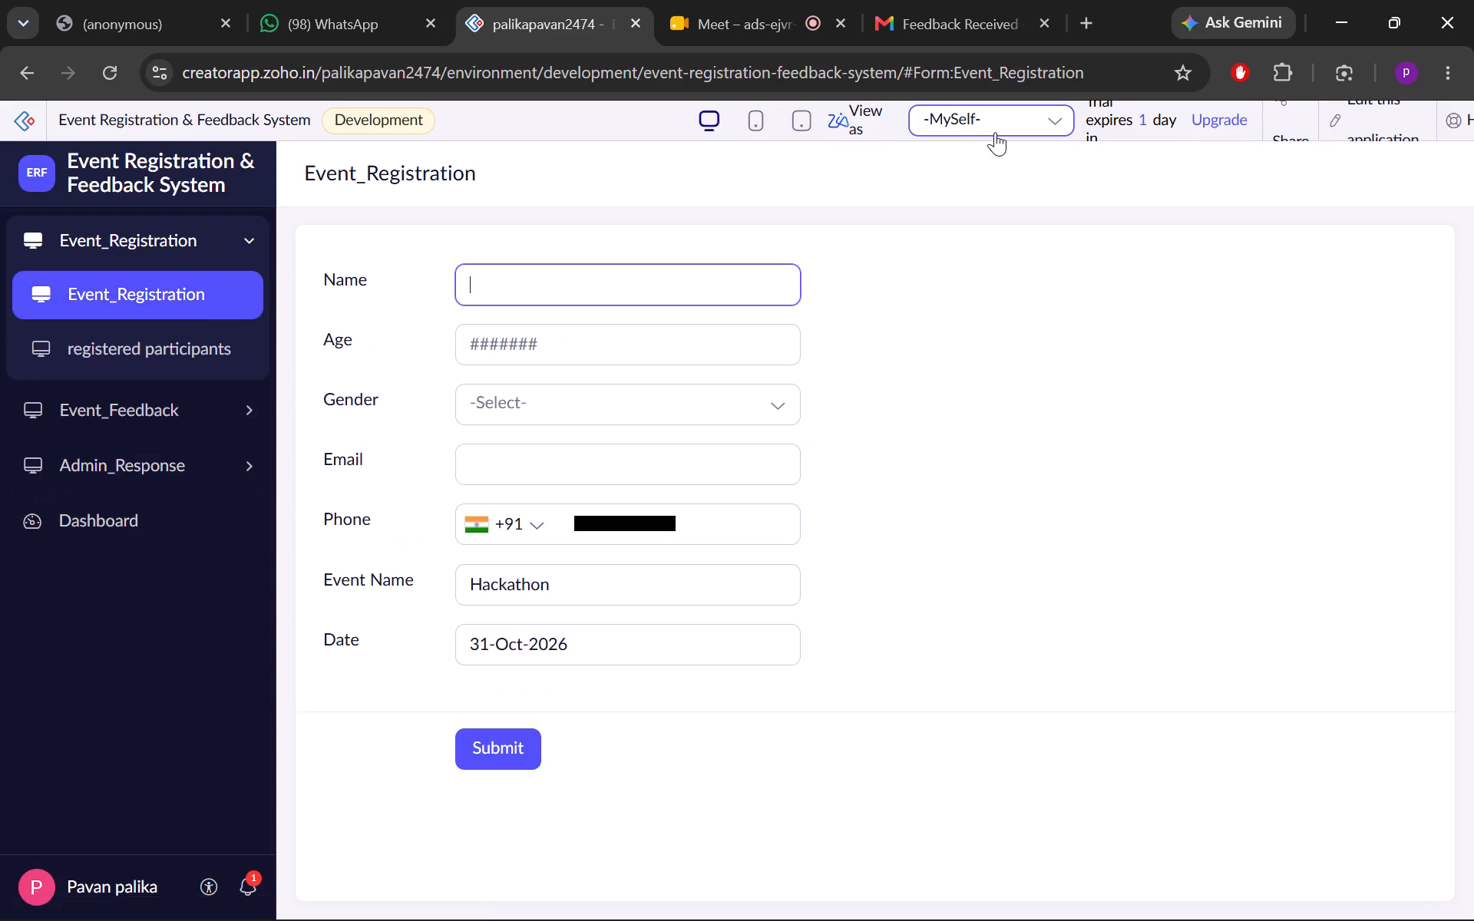
left_click(995, 132)
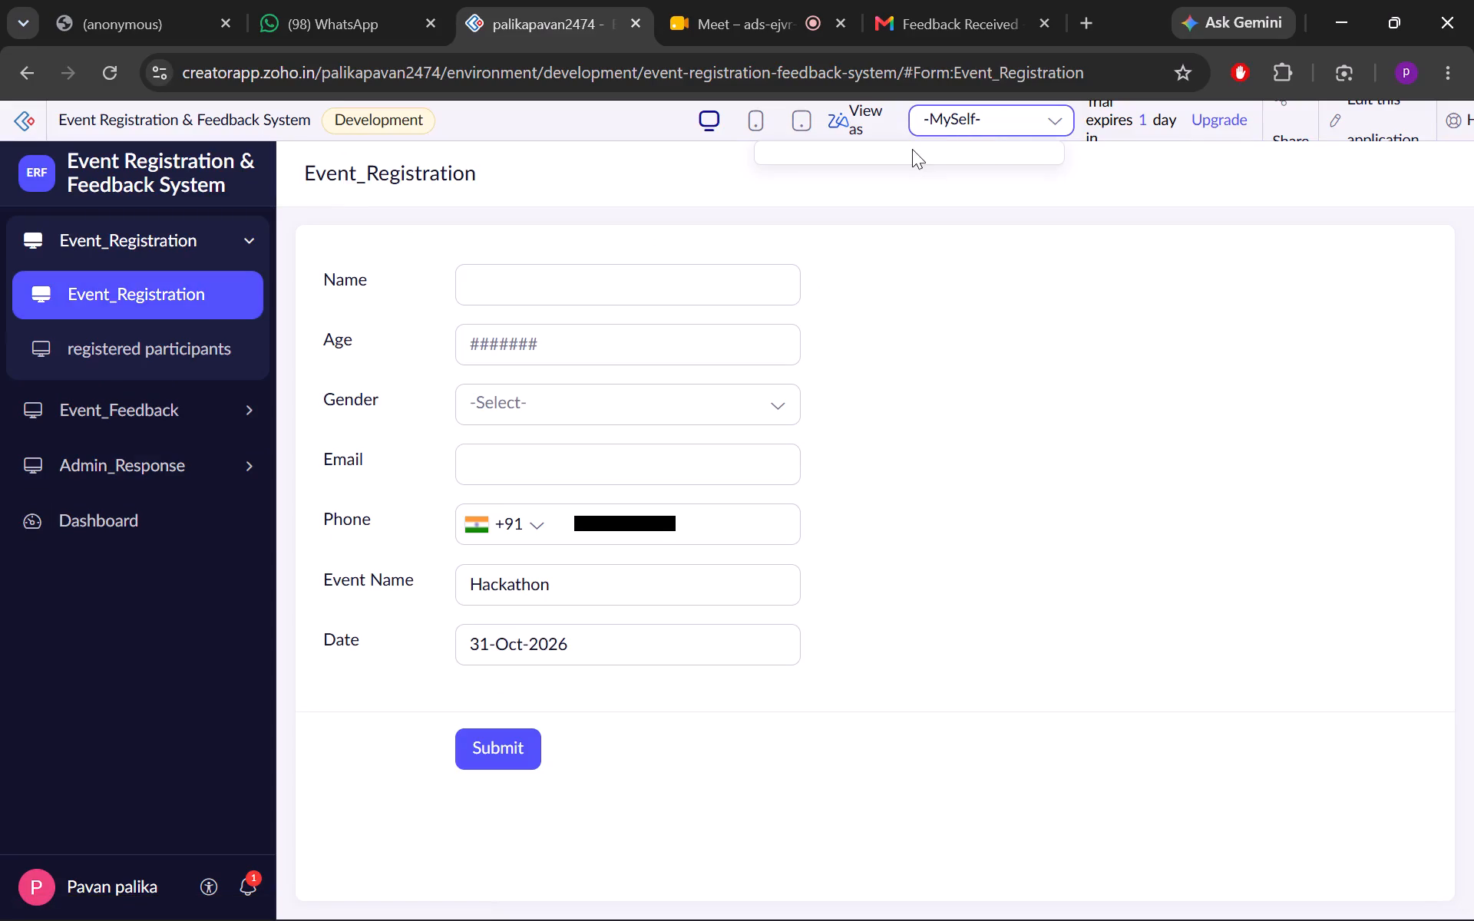
left_click(912, 148)
left_click(976, 111)
left_click(1063, 208)
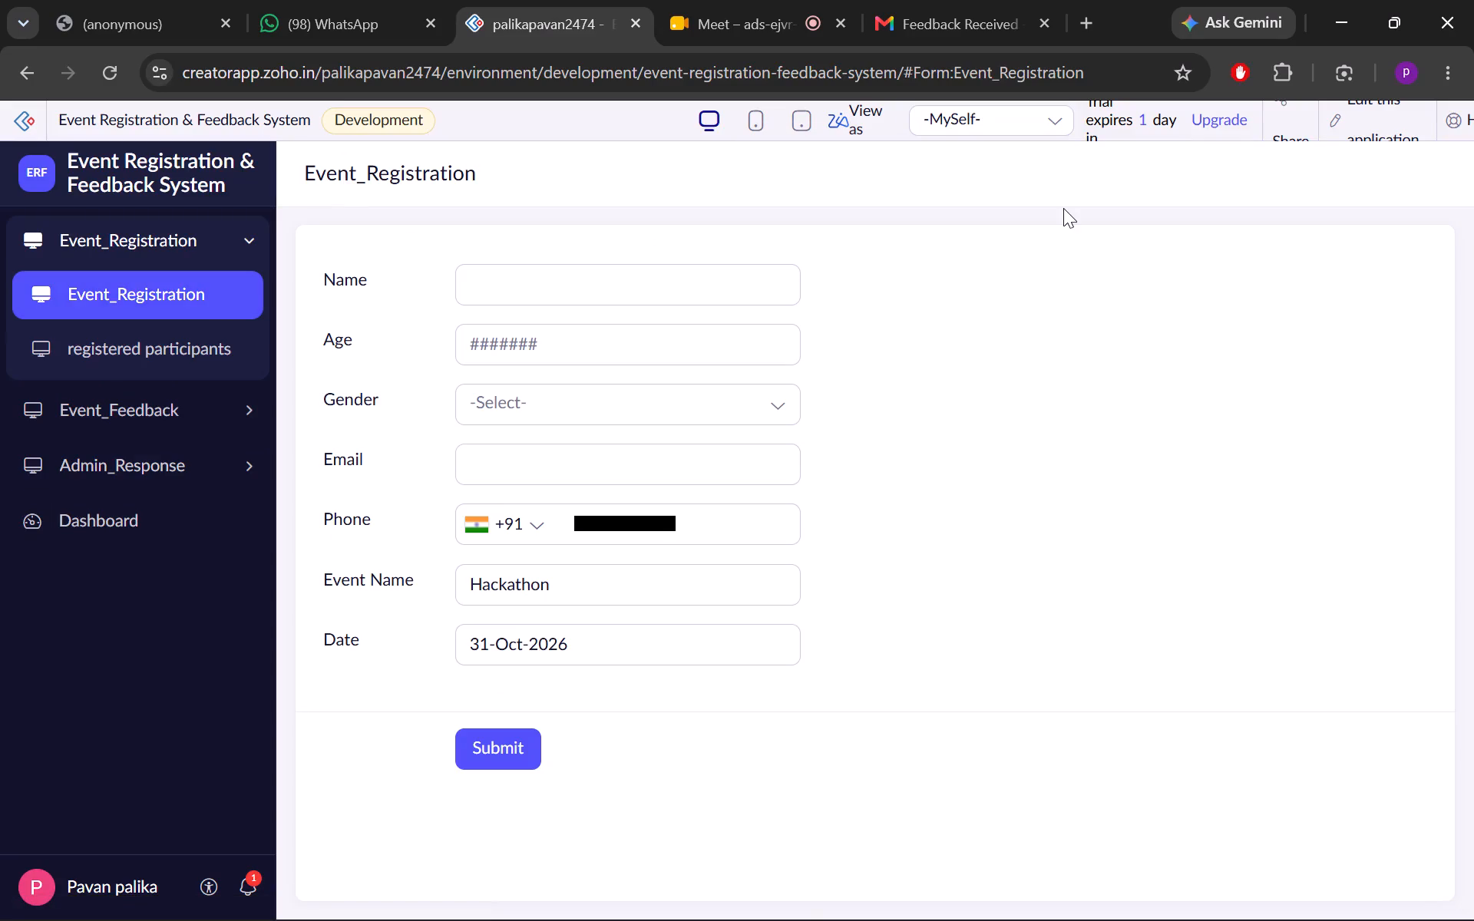